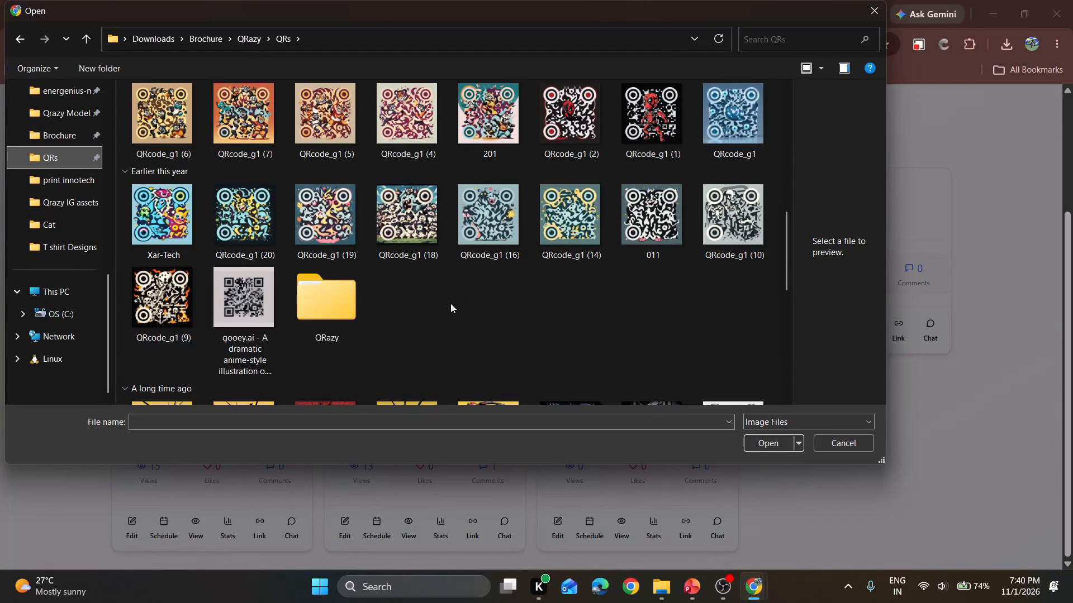
# Look through the images in the QRs folder for a thumbnail for QR code 013.
pyautogui.scroll(1, 450, 303)
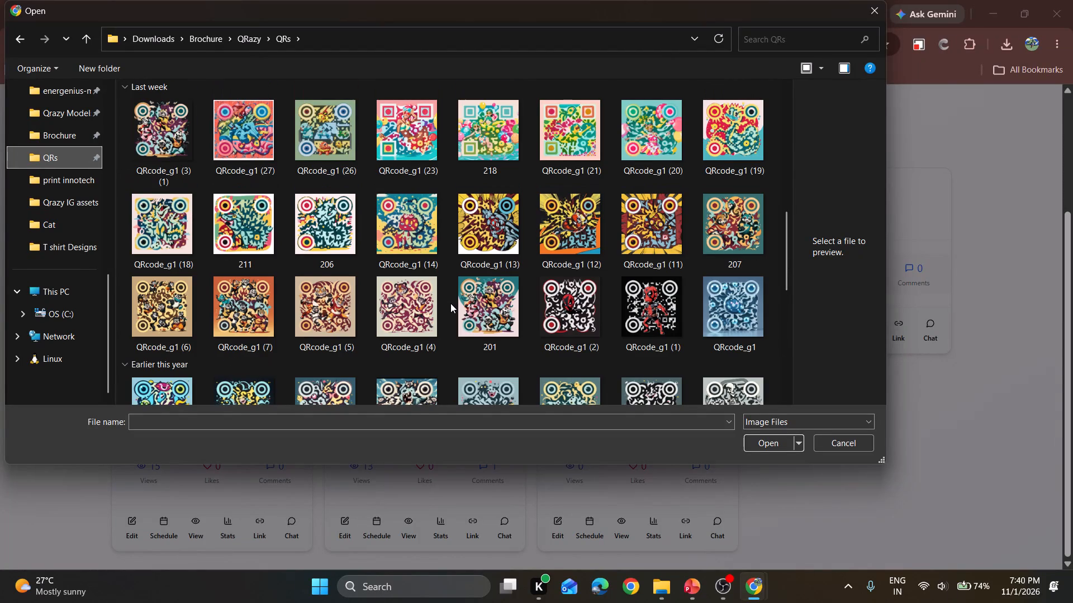
pyautogui.scroll(5, 450, 303)
pyautogui.scroll(-5, 593, 338)
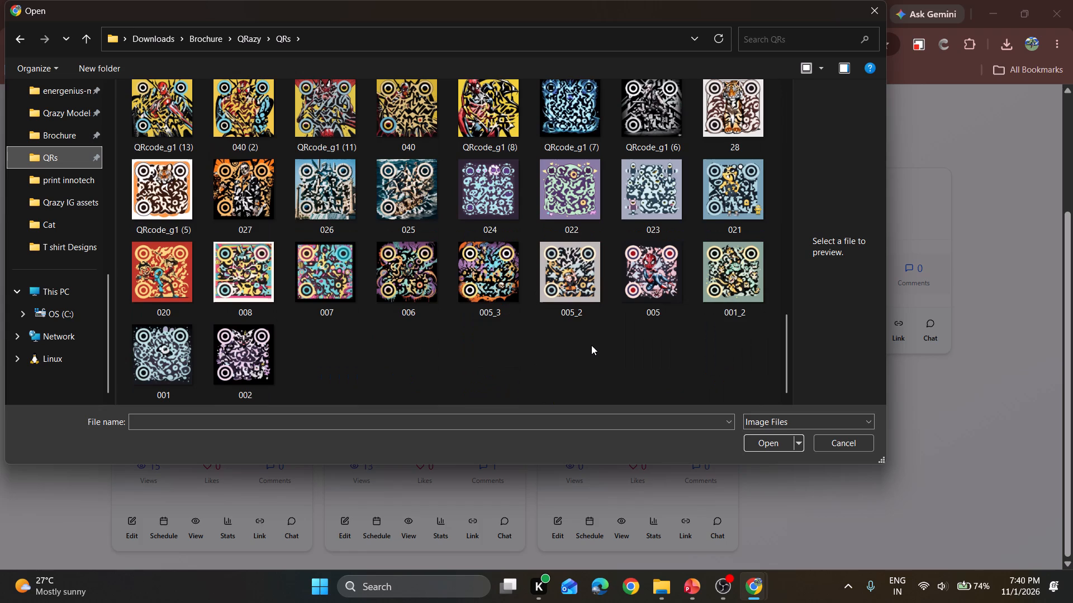
pyautogui.scroll(-5, 590, 347)
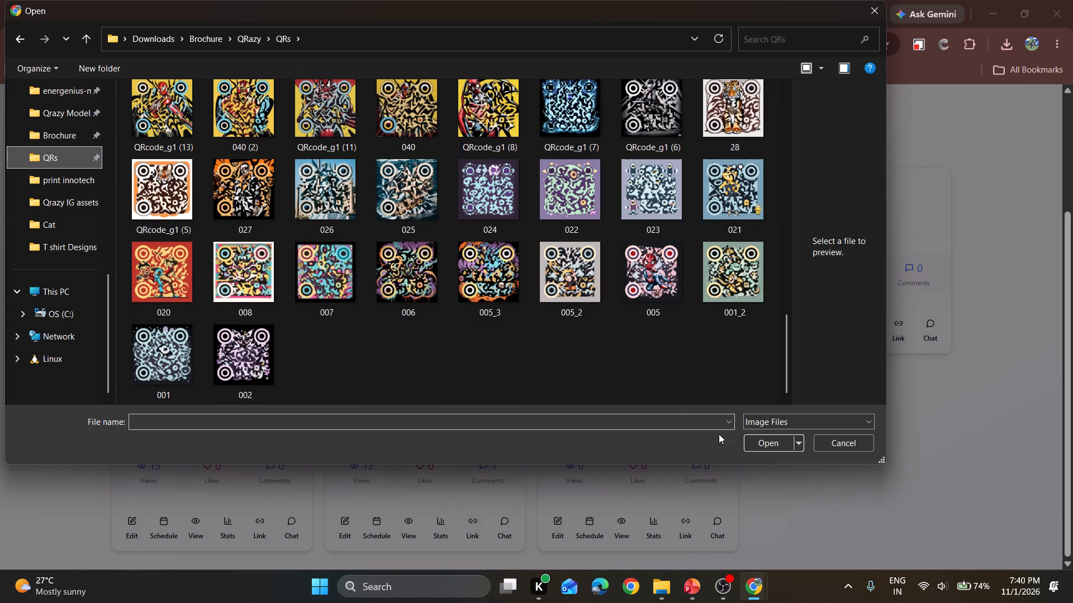
pyautogui.scroll(1, 698, 318)
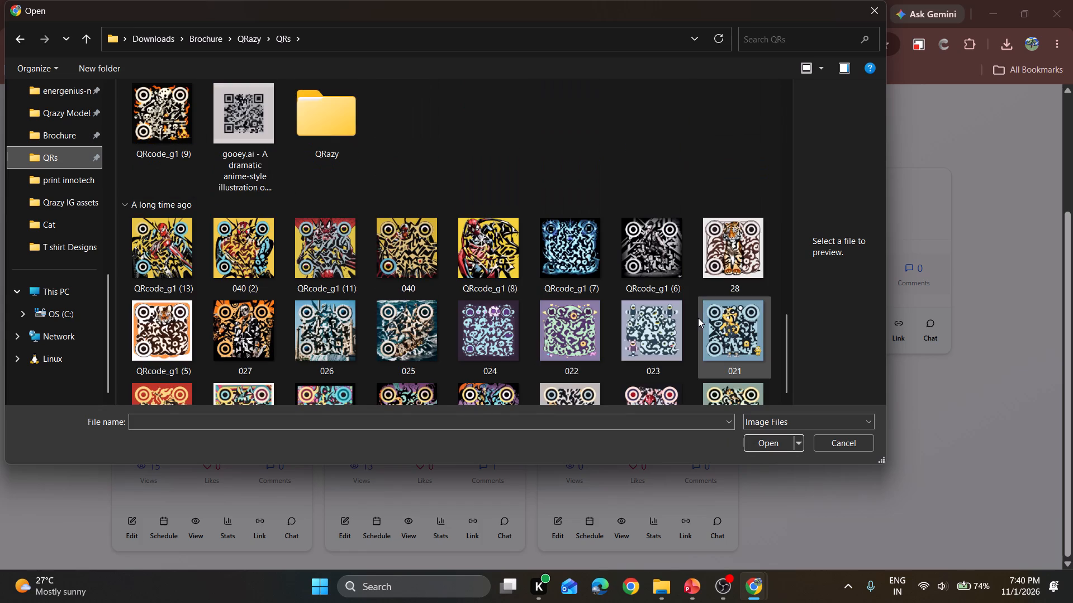
pyautogui.scroll(-1, 687, 348)
pyautogui.scroll(1, 686, 354)
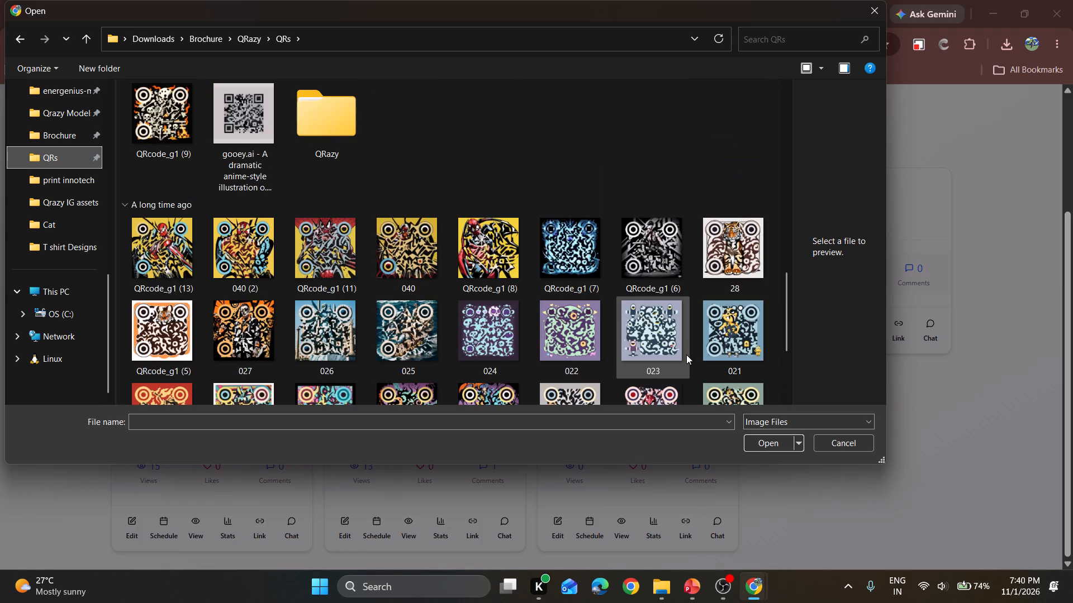
pyautogui.scroll(1, 686, 358)
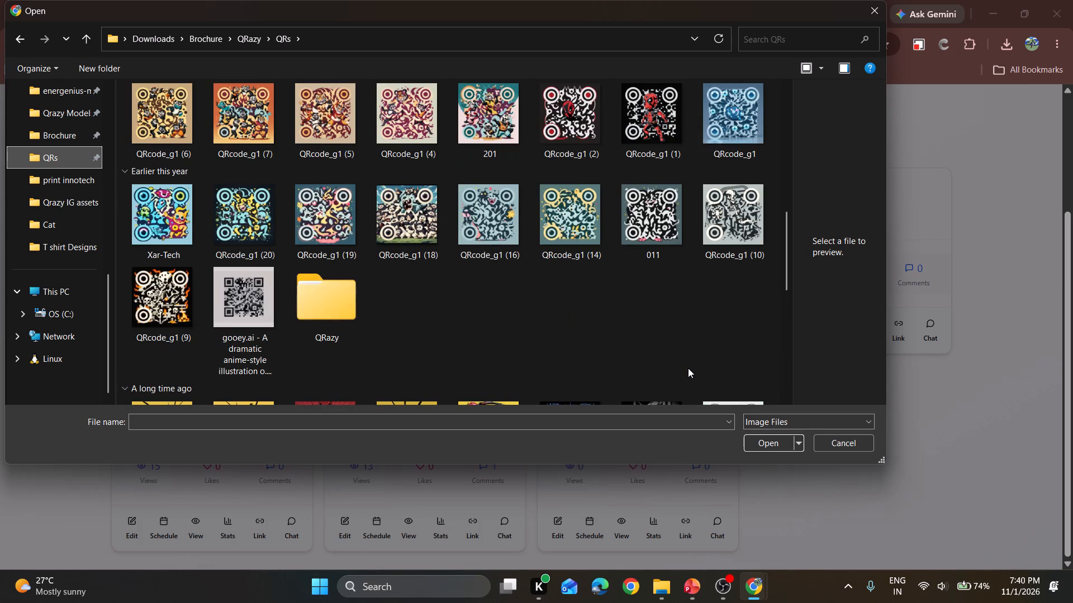
pyautogui.scroll(1, 688, 368)
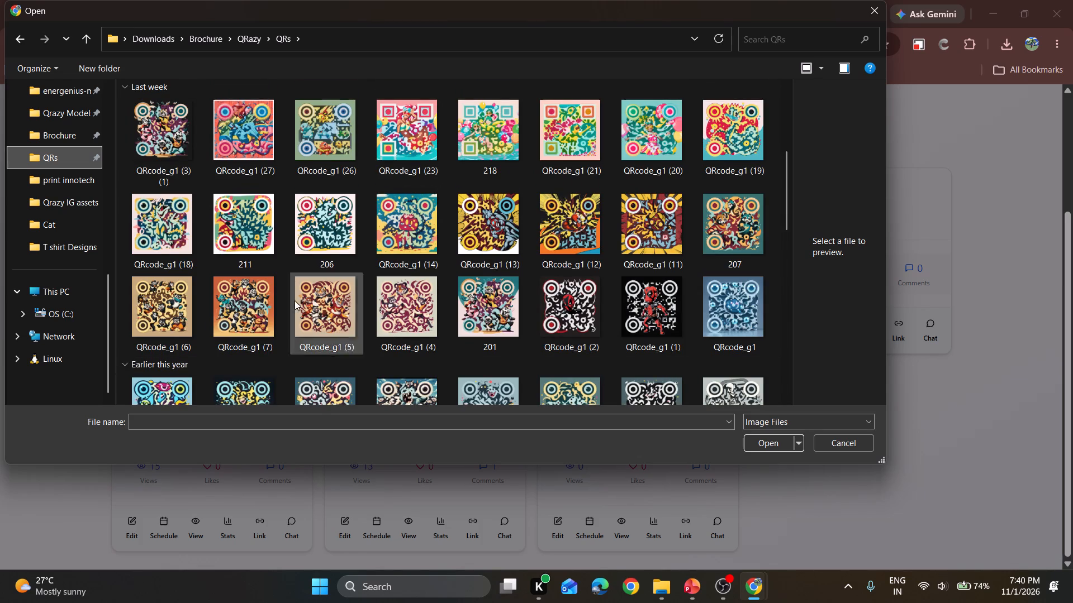
pyautogui.scroll(1, 601, 299)
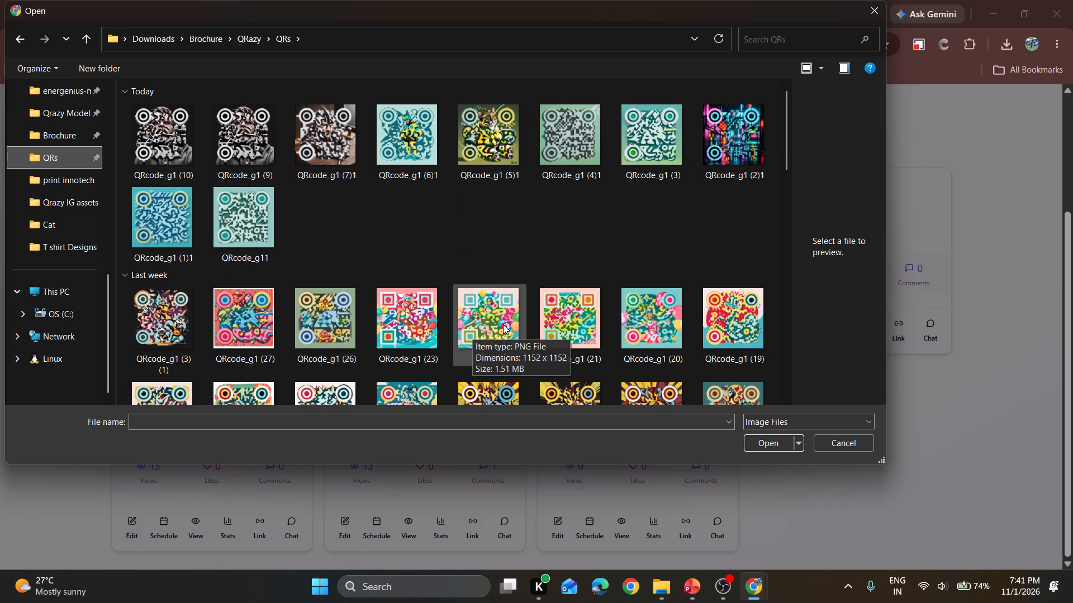
pyautogui.scroll(-1, 503, 324)
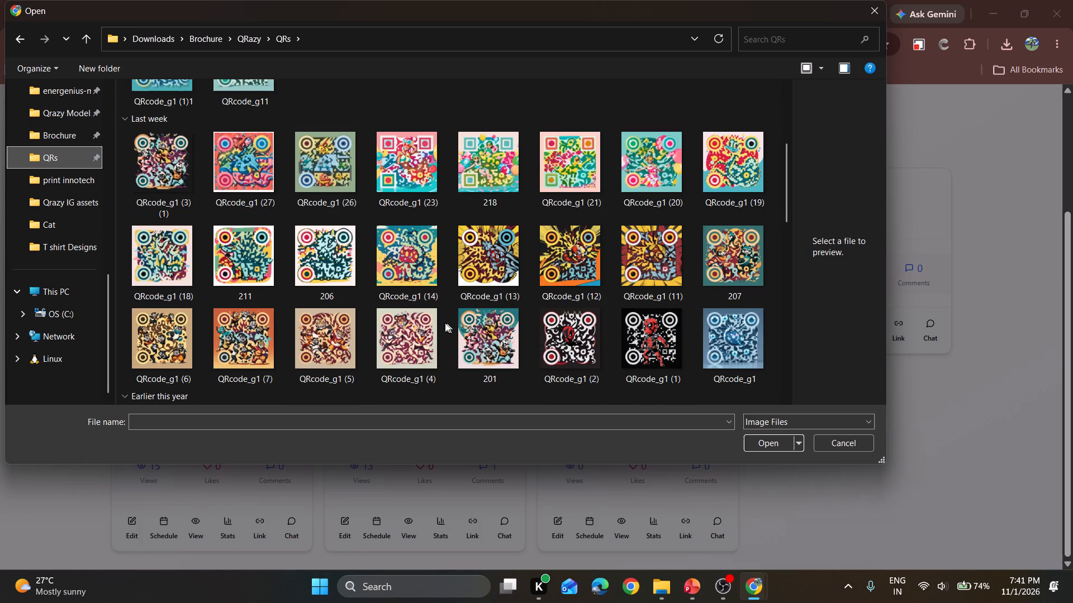
# Search the QRs folder for 013, preview a QRcode_g1 (13) JPEG, and abandon the thumbnail upload.
pyautogui.click(391, 323)
pyautogui.click(757, 39)
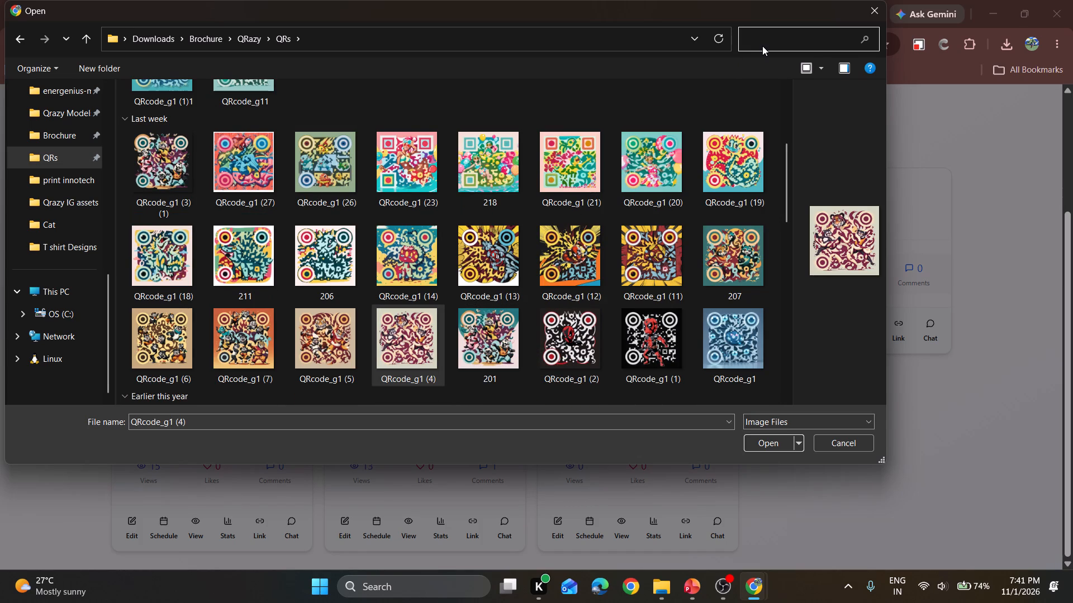
pyautogui.write('013')
pyautogui.press('Return')
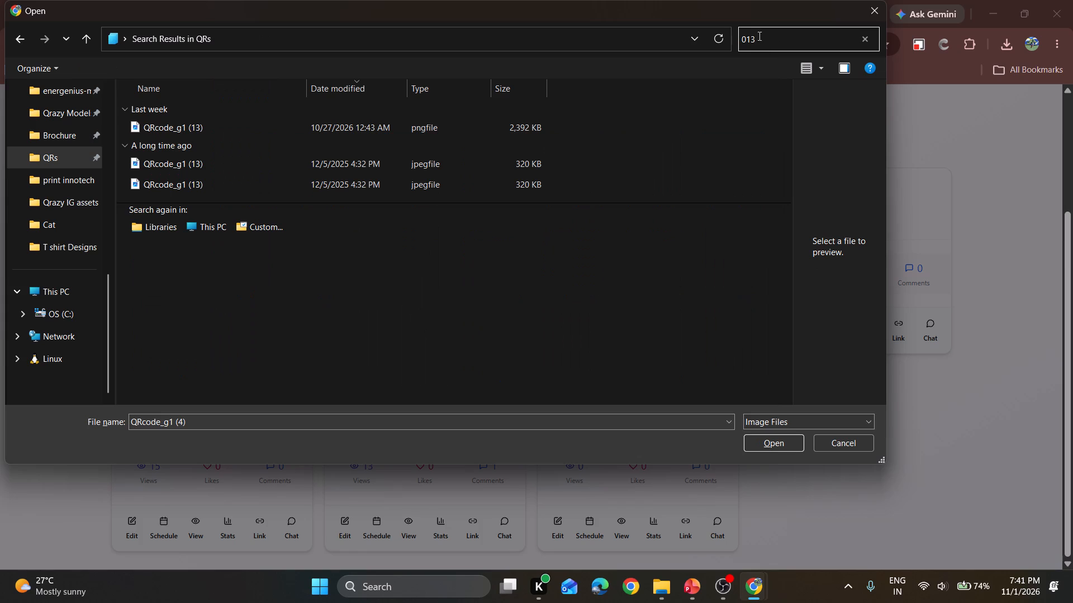
pyautogui.click(235, 181)
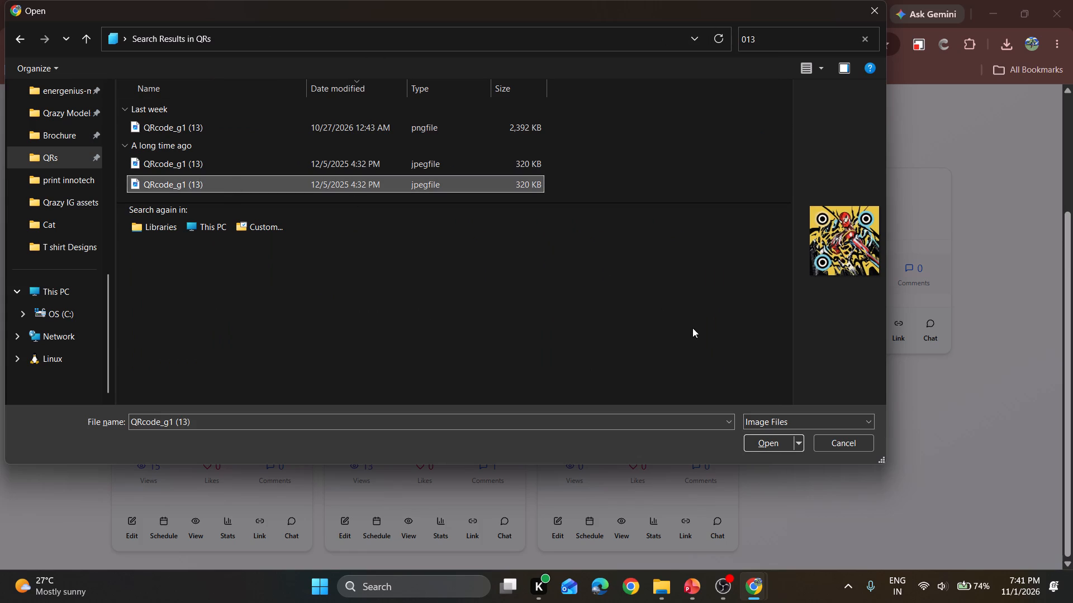
pyautogui.click(826, 451)
pyautogui.click(611, 386)
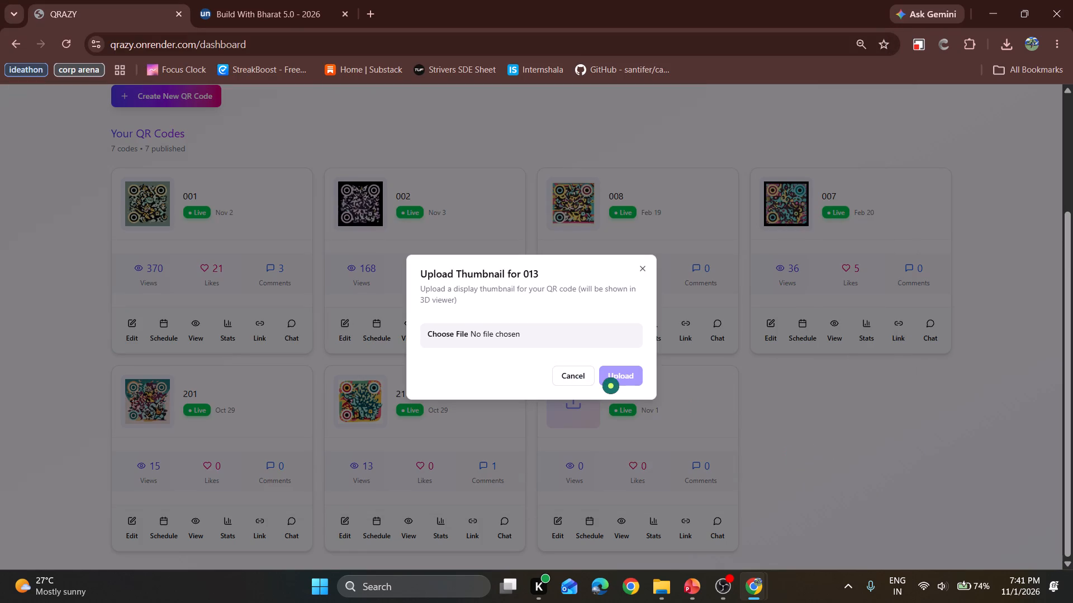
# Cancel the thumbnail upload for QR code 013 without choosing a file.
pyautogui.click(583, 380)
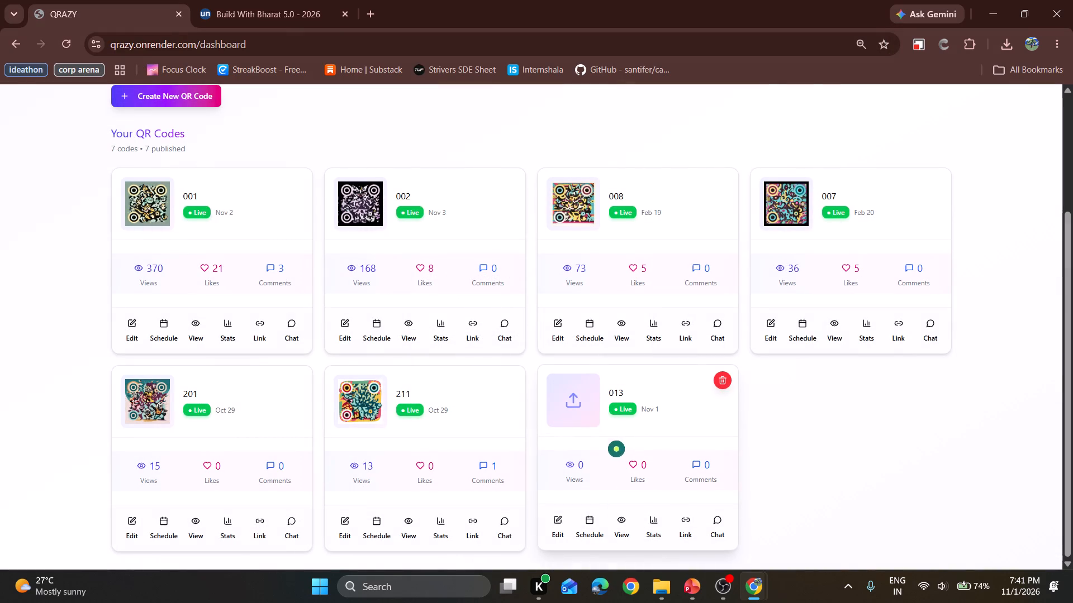
# View the published page of QR code 013 to check where it leads.
pyautogui.scroll(-2, 604, 428)
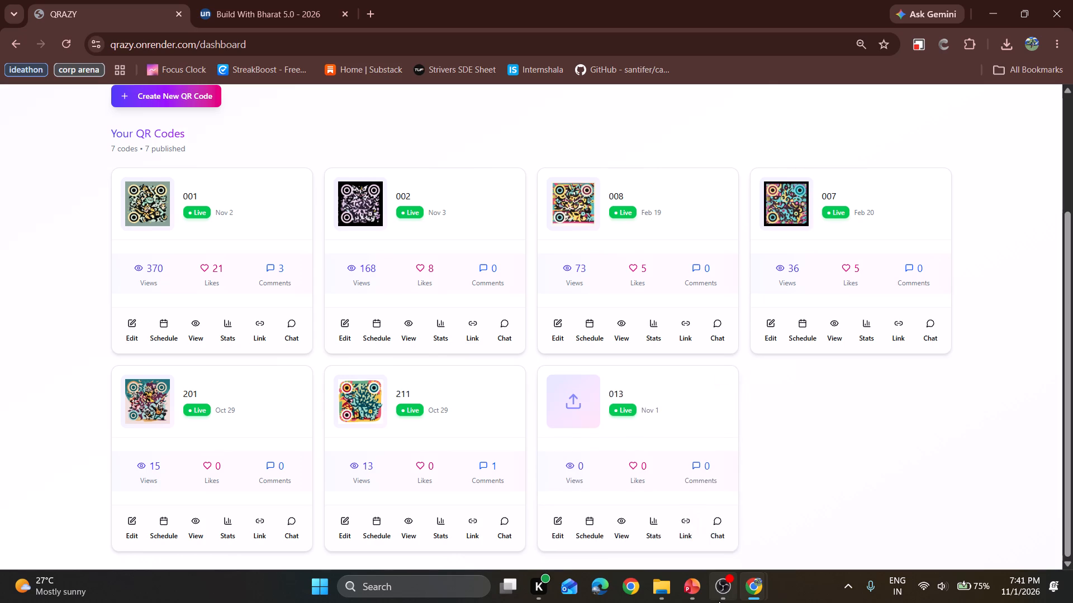
pyautogui.click(689, 520)
pyautogui.click(564, 390)
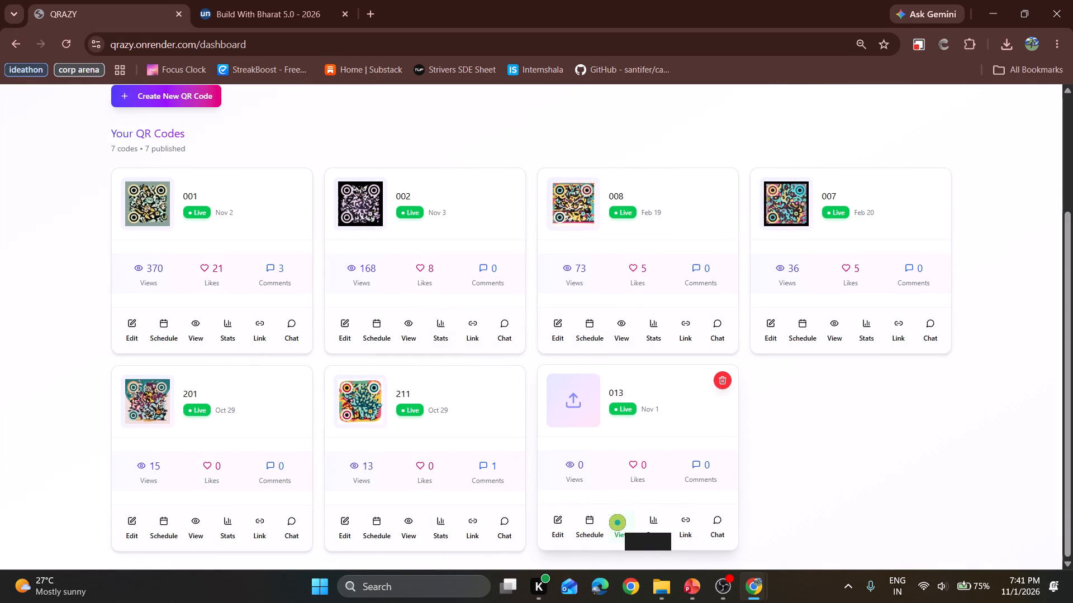
pyautogui.click(618, 523)
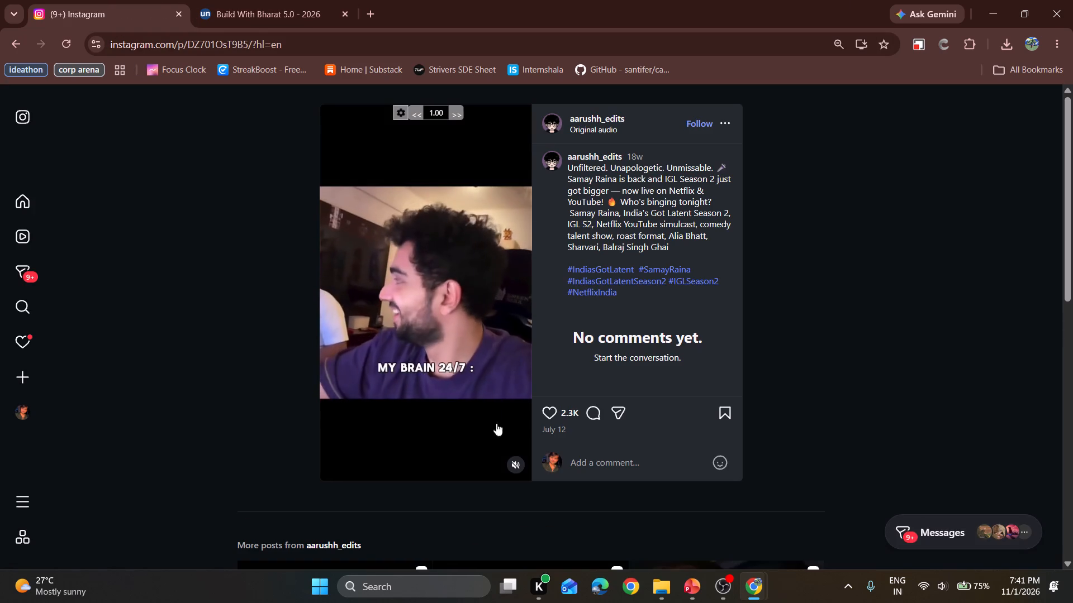
# Check the linked Instagram video's sound by unmuting it and raising its volume, and mute it again.
pyautogui.click(512, 467)
pyautogui.click(520, 461)
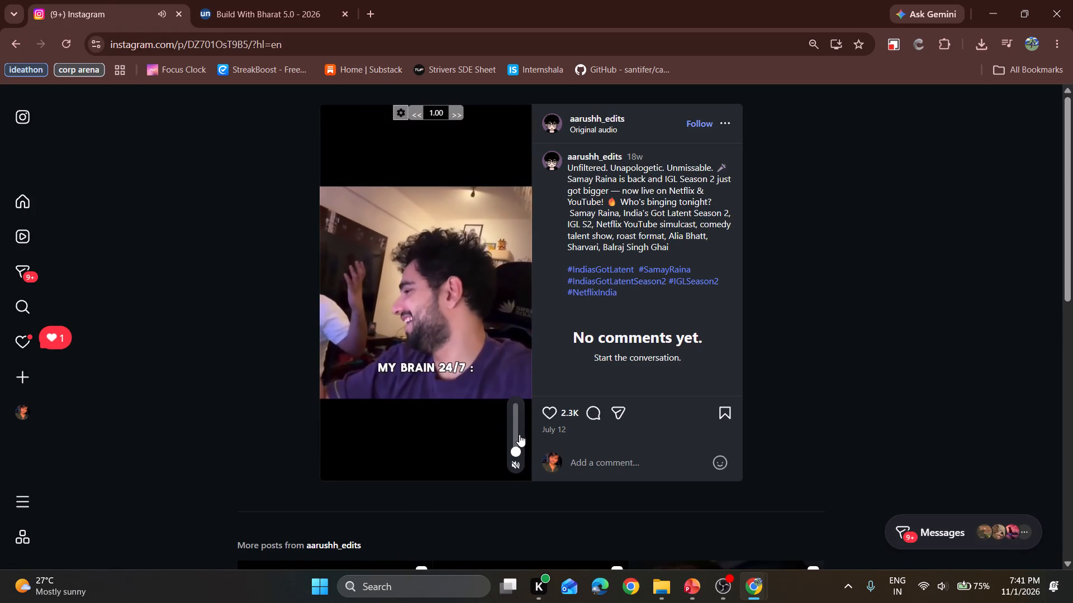
pyautogui.moveTo(517, 442); pyautogui.dragTo(517, 427)
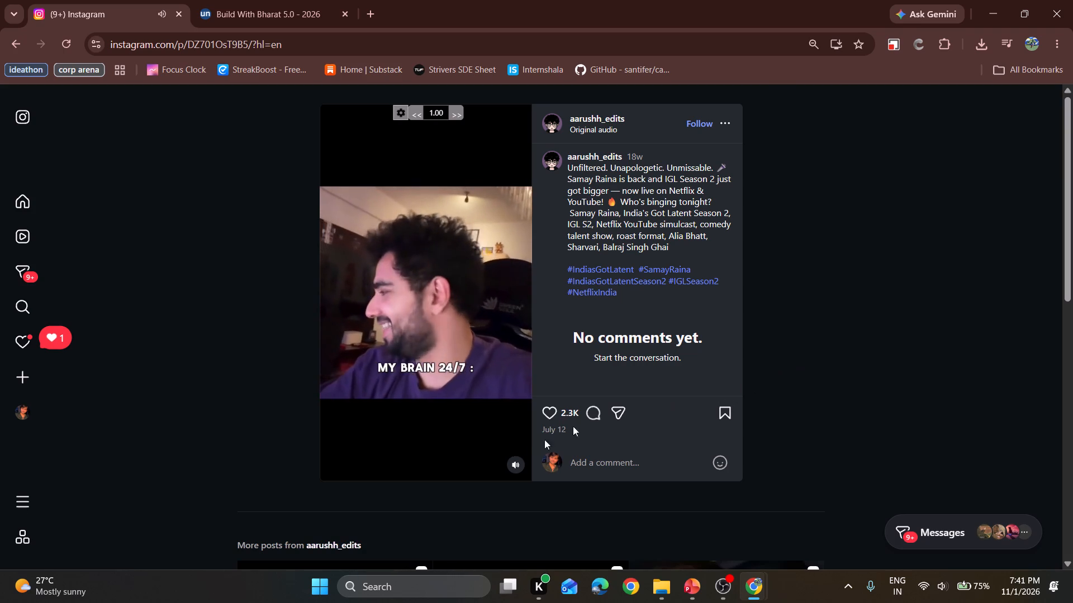
pyautogui.click(520, 463)
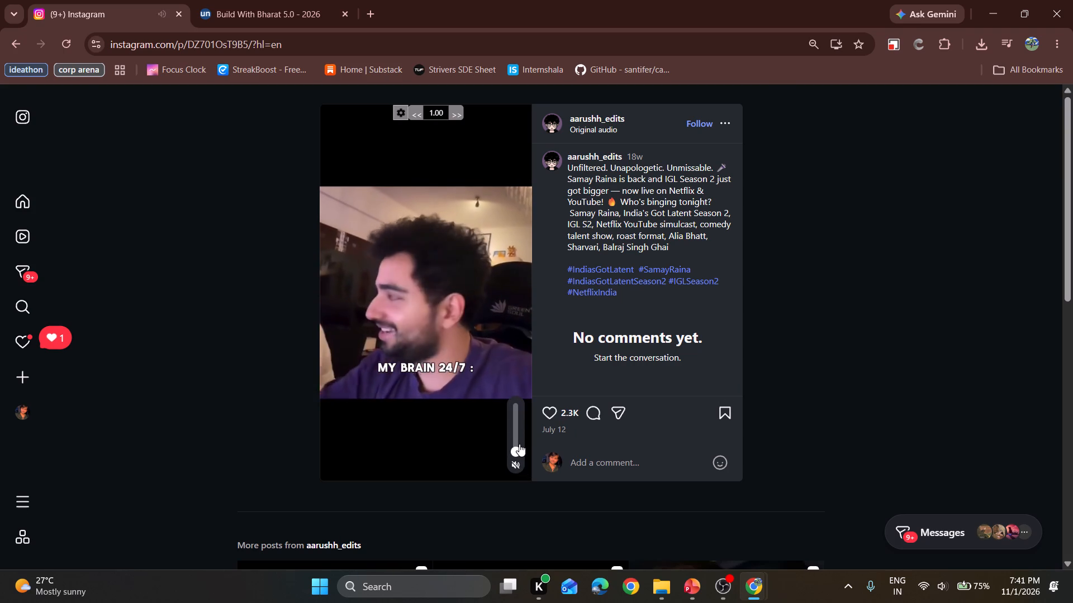
# Return to the QRAZY dashboard at qrazy.onrender.com/dashboard and bring the QR code 013 card into view.
pyautogui.click(3, 42)
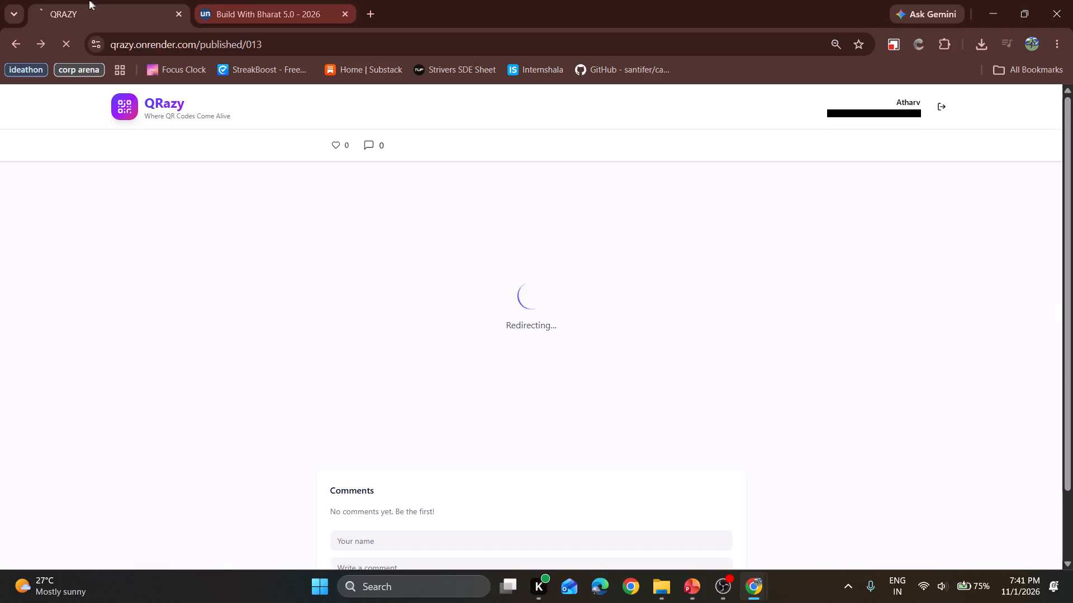
pyautogui.scroll(-1, 1072, 478)
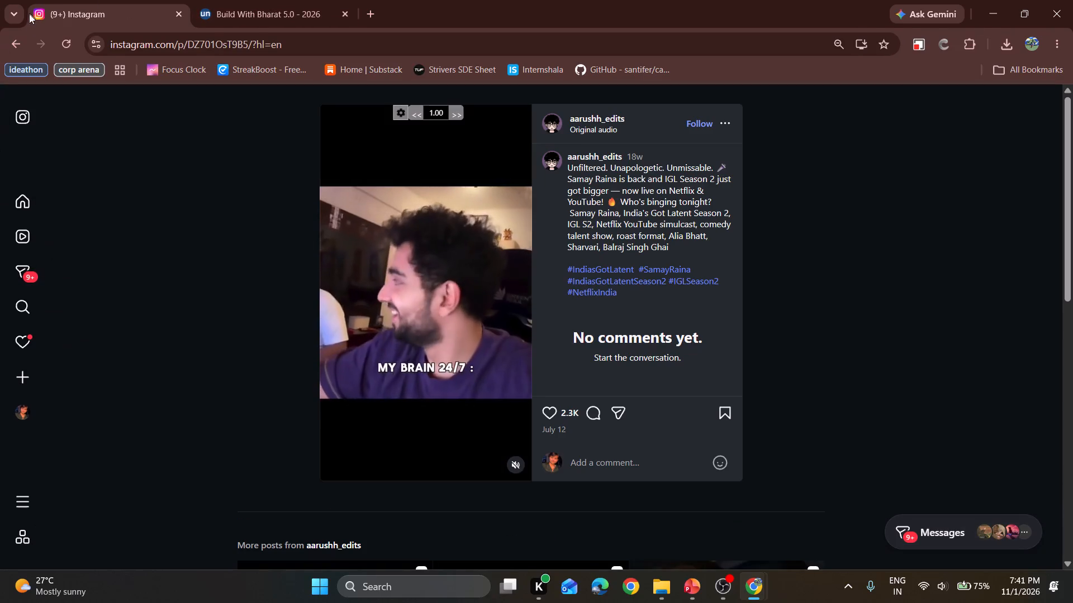
pyautogui.doubleClick(14, 42)
pyautogui.click(207, 50)
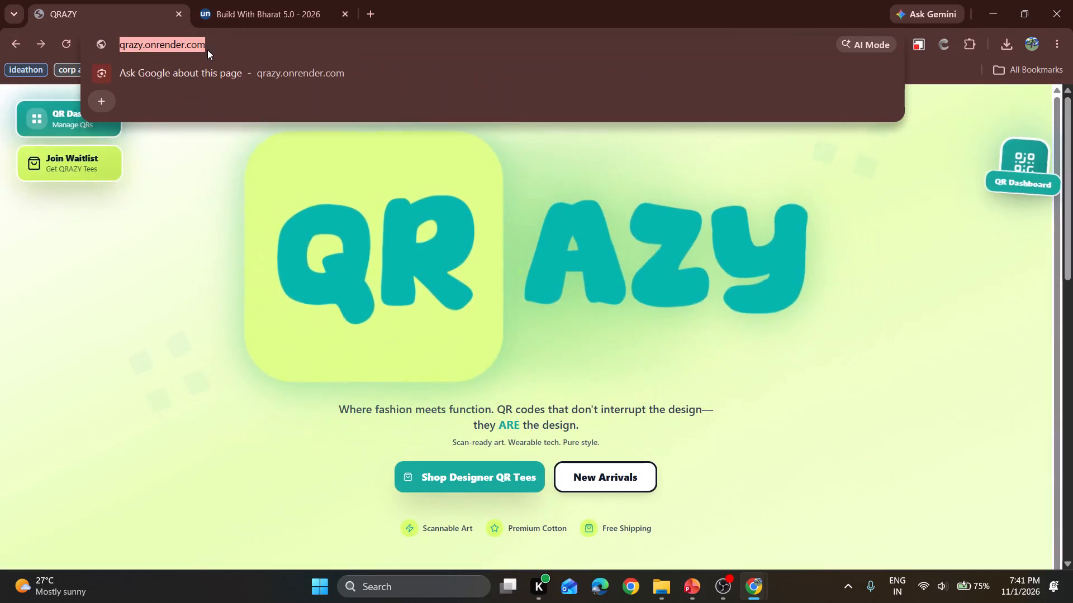
pyautogui.click(221, 47)
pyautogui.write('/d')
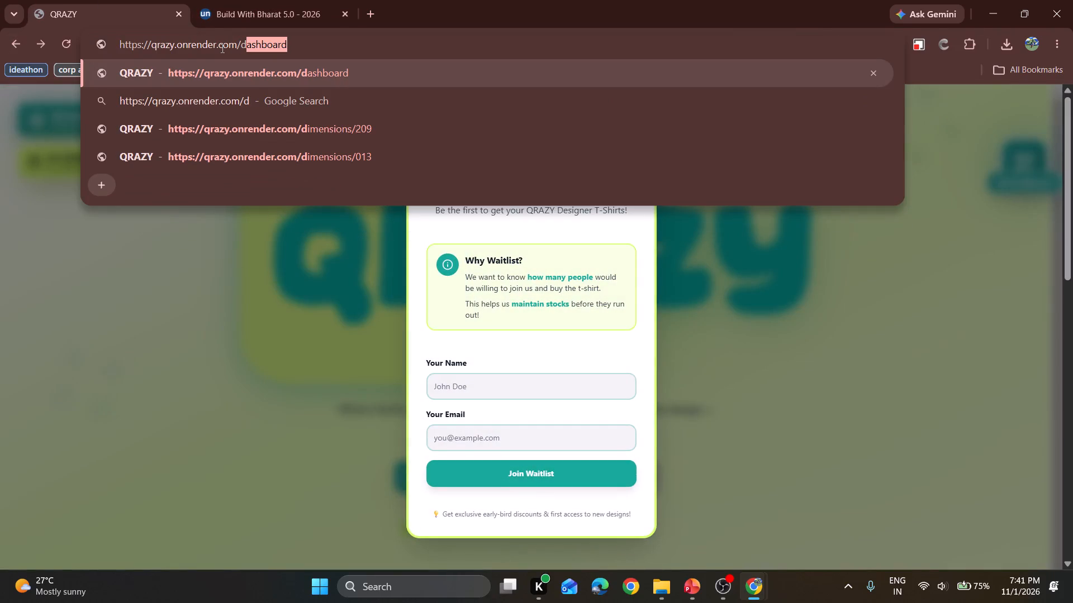
pyautogui.click(221, 74)
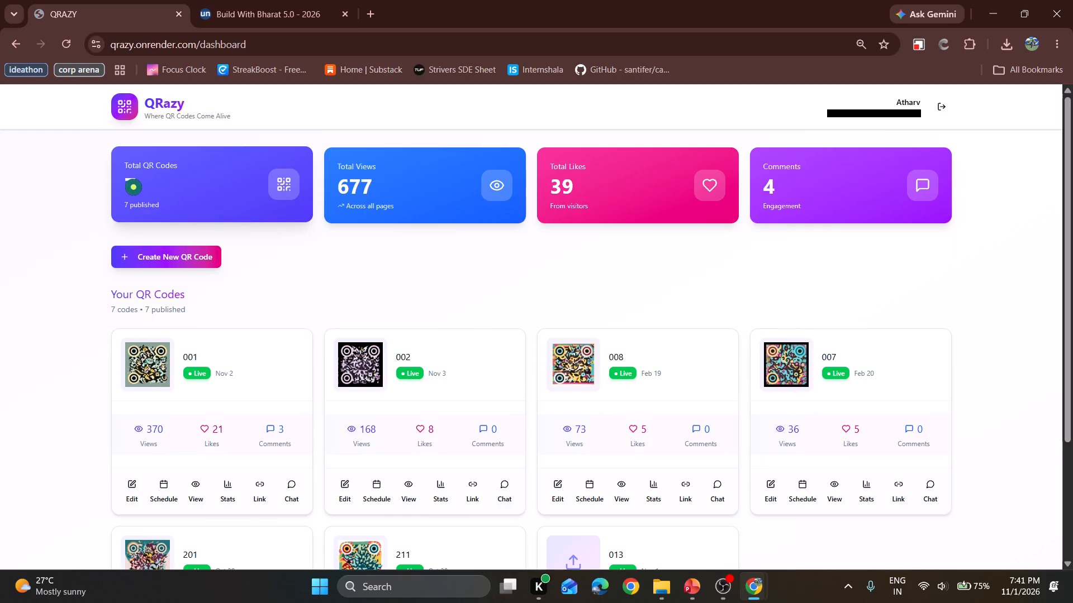
pyautogui.scroll(-6, 143, 182)
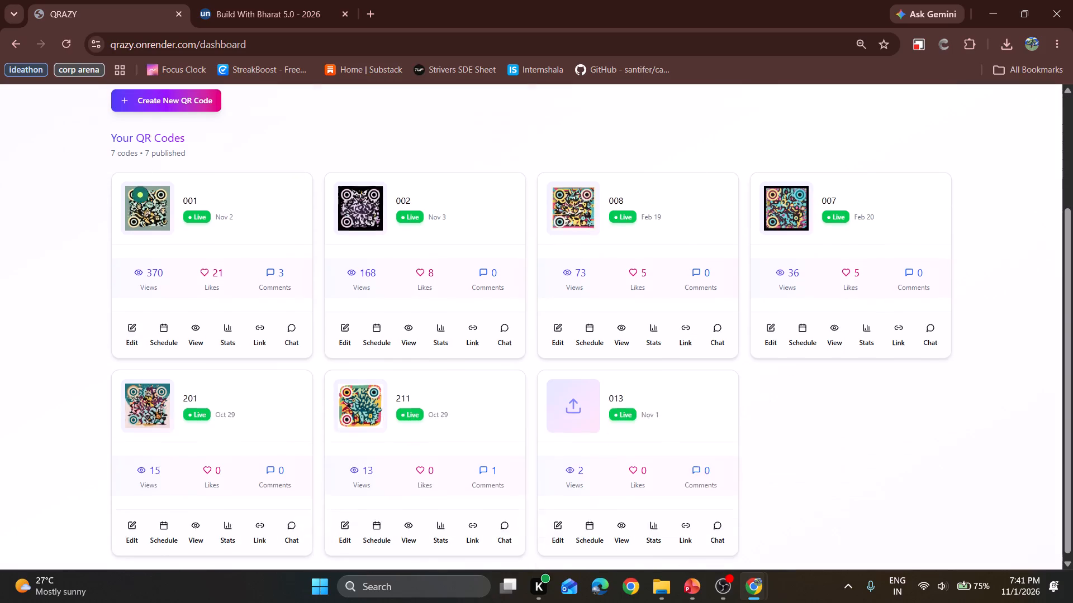
pyautogui.scroll(-1, 410, 522)
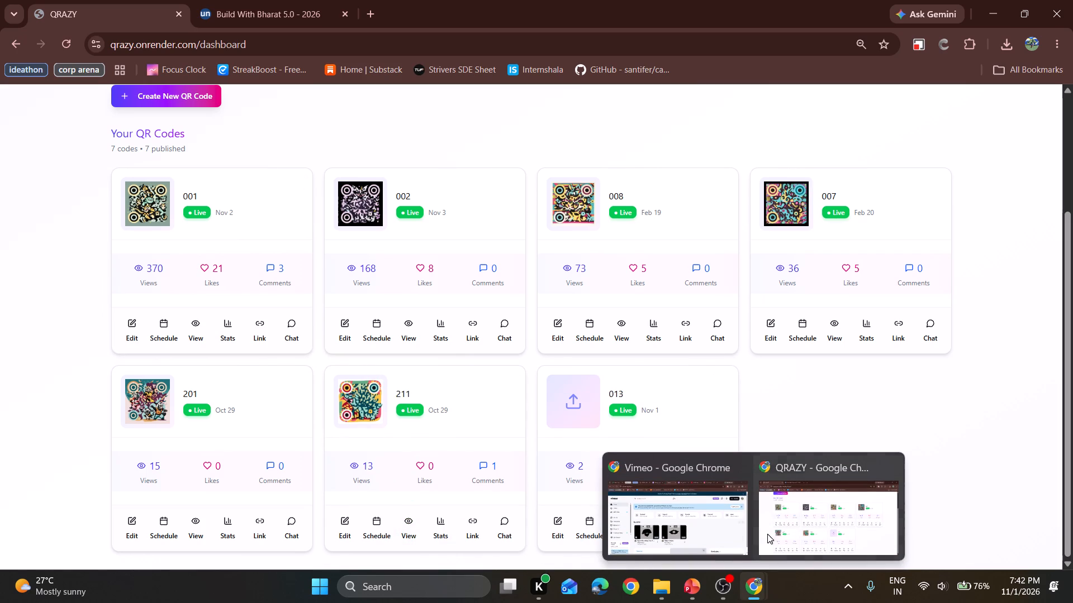
# Switch to OBS and stop the screen recording.
pyautogui.click(735, 595)
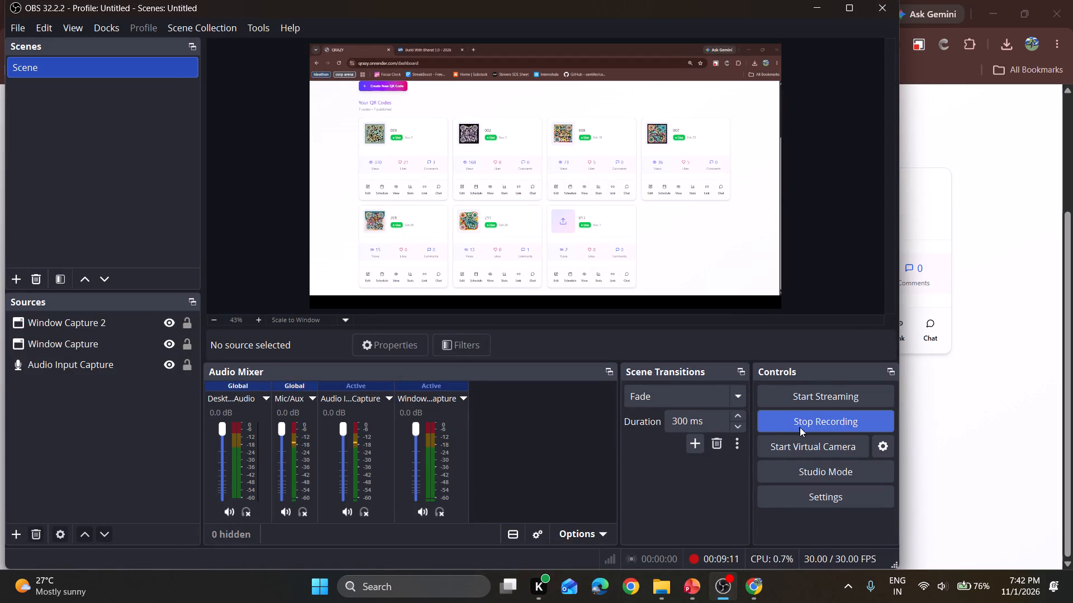
pyautogui.click(801, 427)
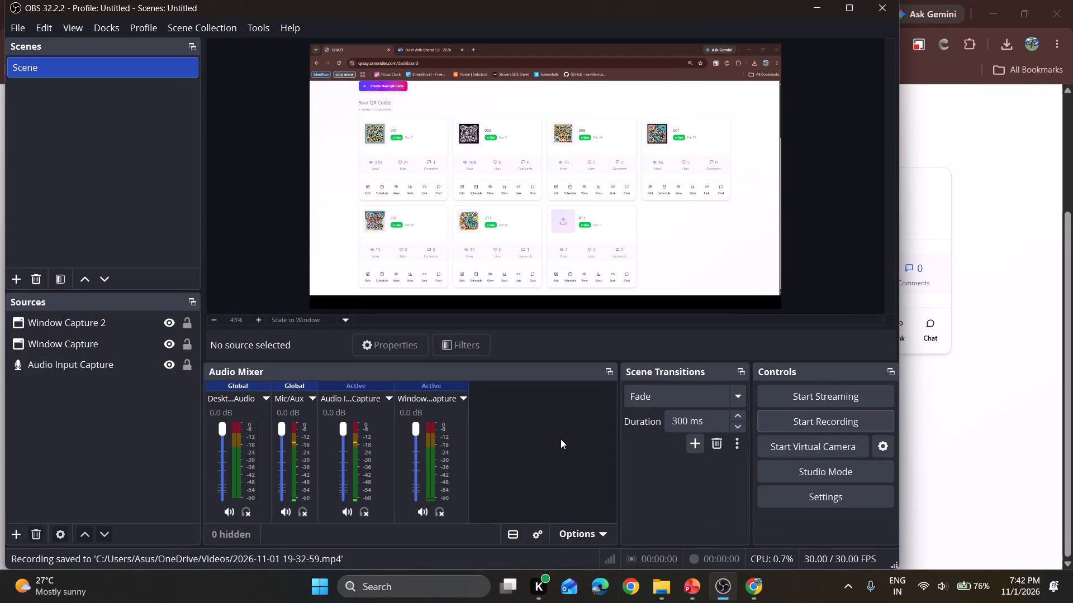
pyautogui.click(651, 592)
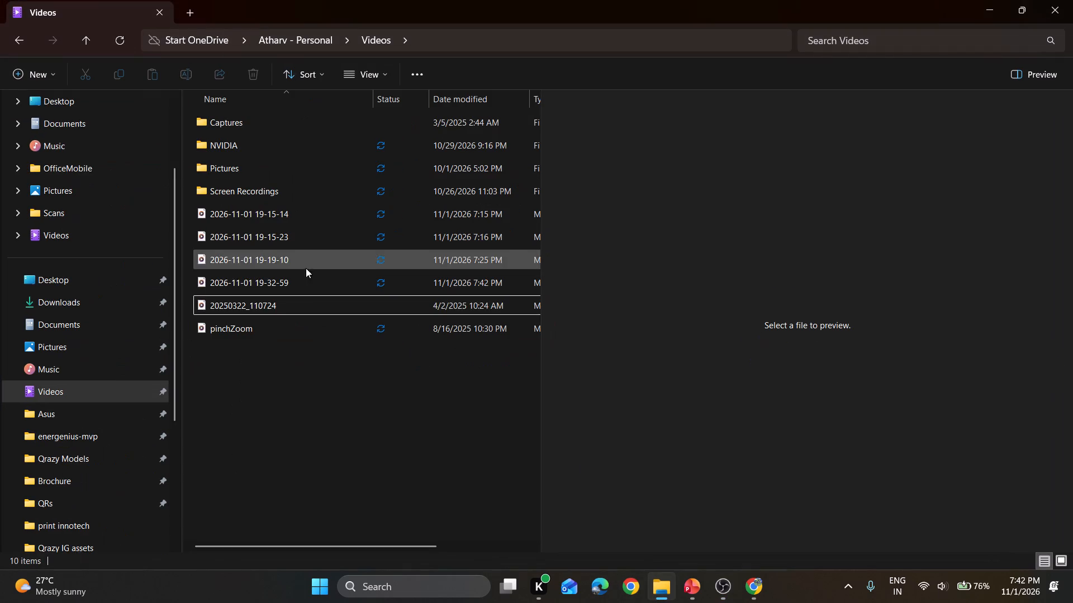
pyautogui.click(272, 315)
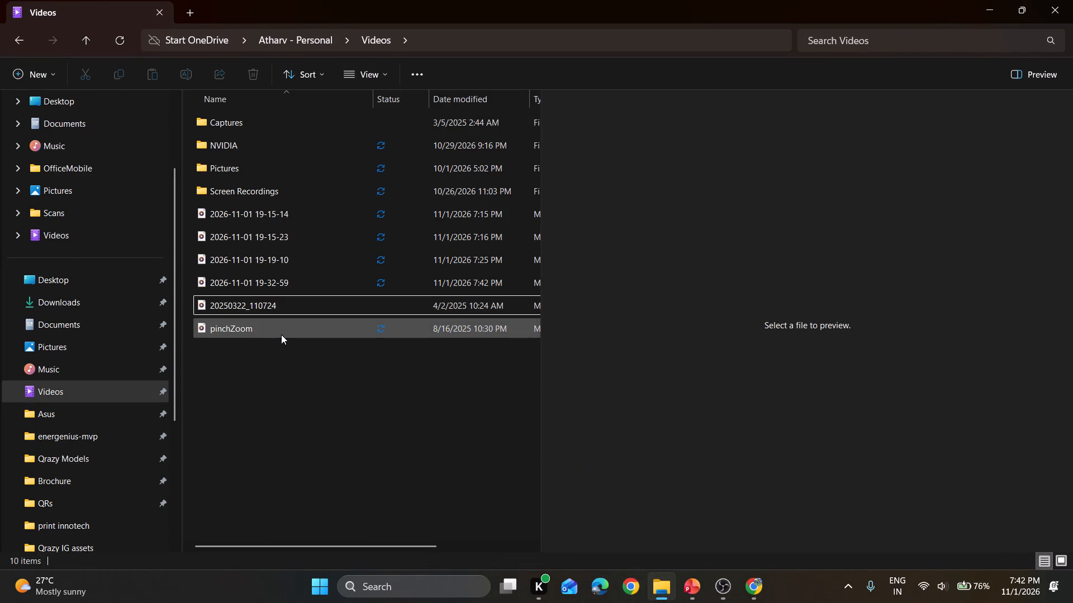
pyautogui.click(292, 356)
pyautogui.doubleClick(341, 281)
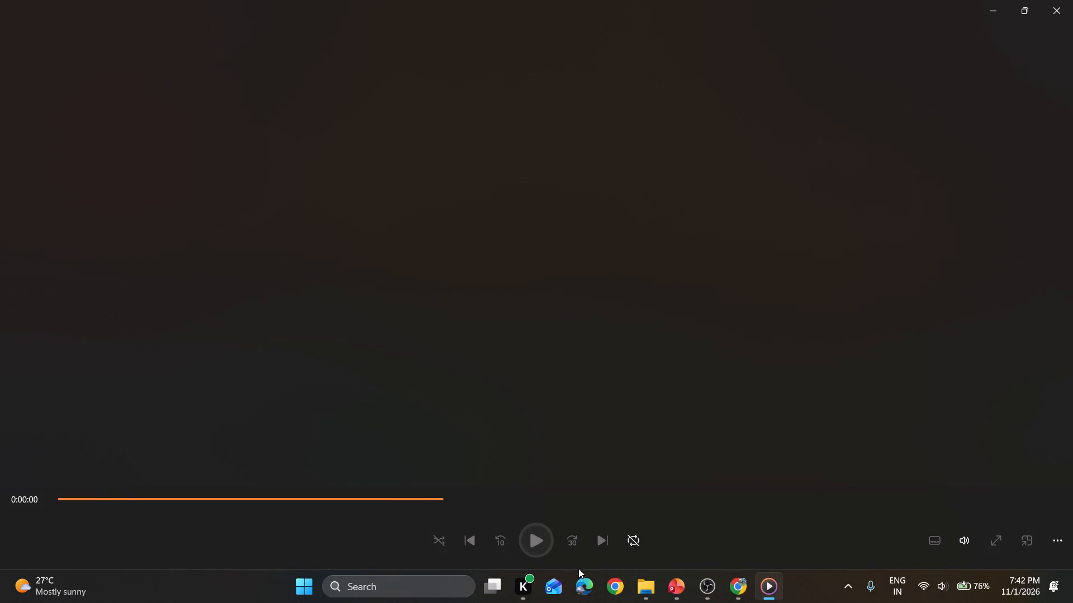
# Skip ahead to about 6:20 in the recording and play the part where QR code 013 is created.
pyautogui.click(640, 485)
pyautogui.click(643, 495)
pyautogui.click(719, 496)
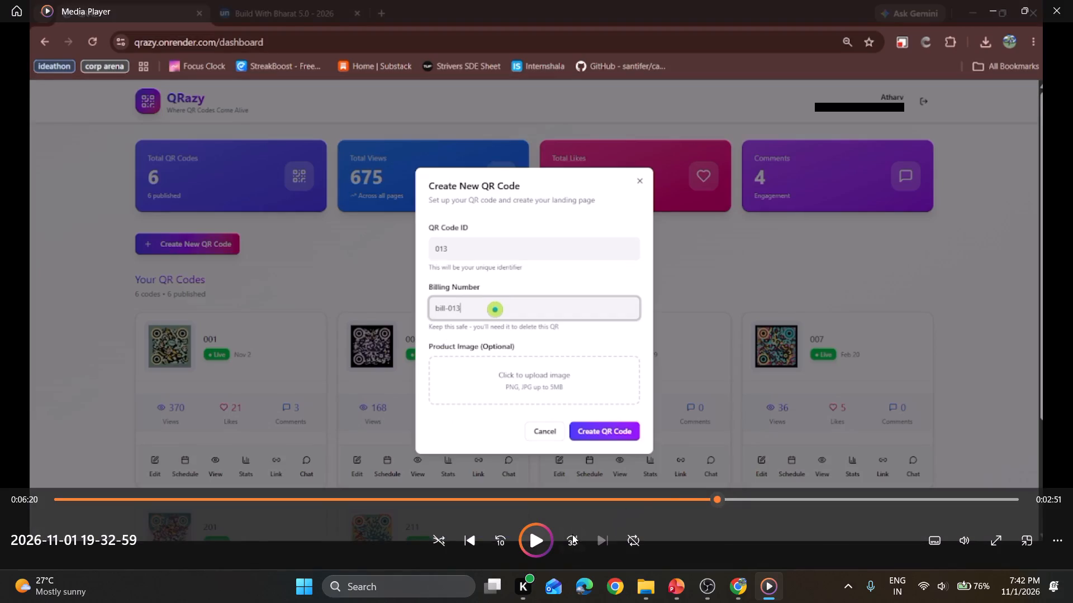
pyautogui.click(516, 534)
pyautogui.click(530, 536)
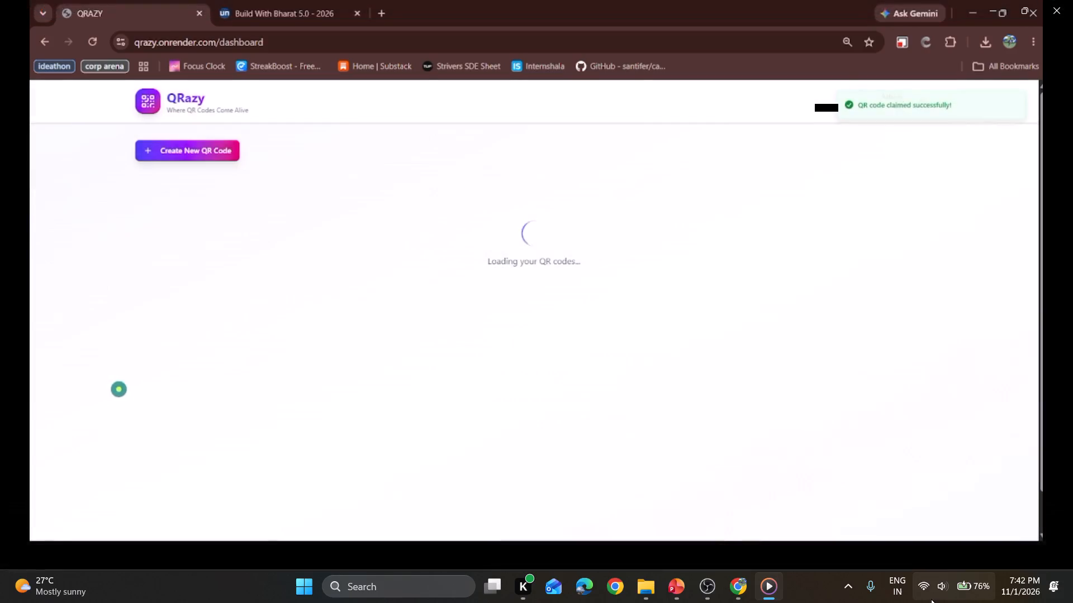
# Increase the playback speed and watch the recording through to the thumbnail upload for 013.
pyautogui.click(1056, 537)
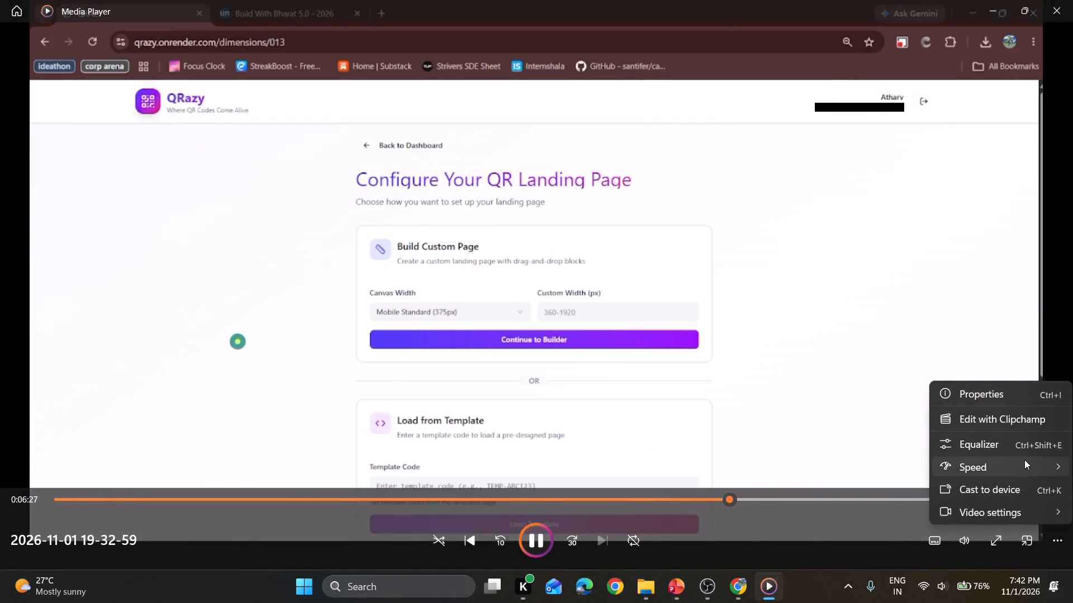
pyautogui.click(1024, 460)
pyautogui.click(905, 456)
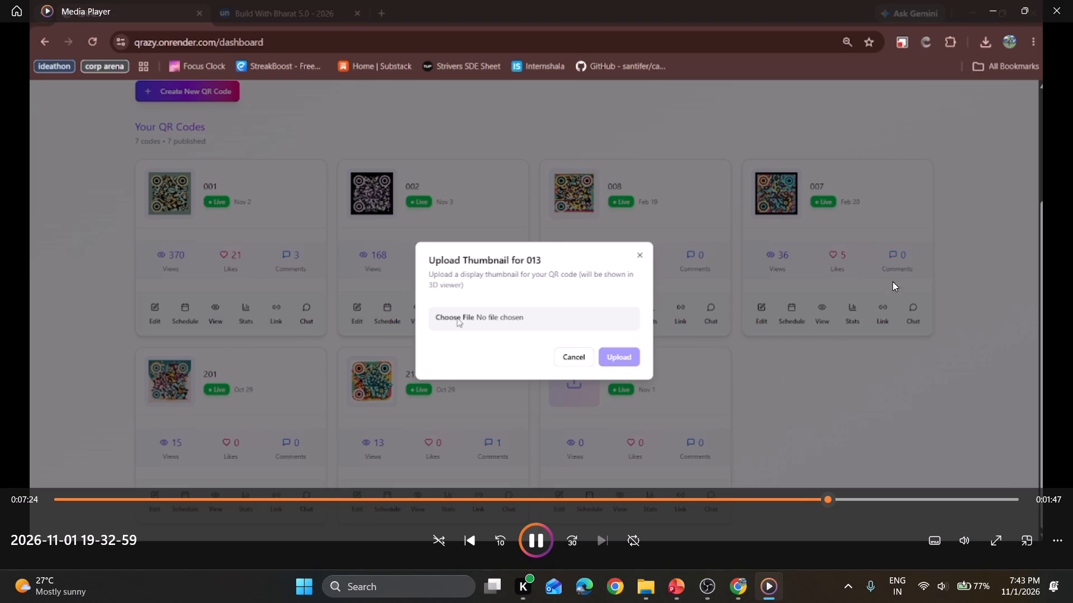
# Review the thumbnail upload section from about 7:17, skipping forward in the recording past 8:11.
pyautogui.click(824, 499)
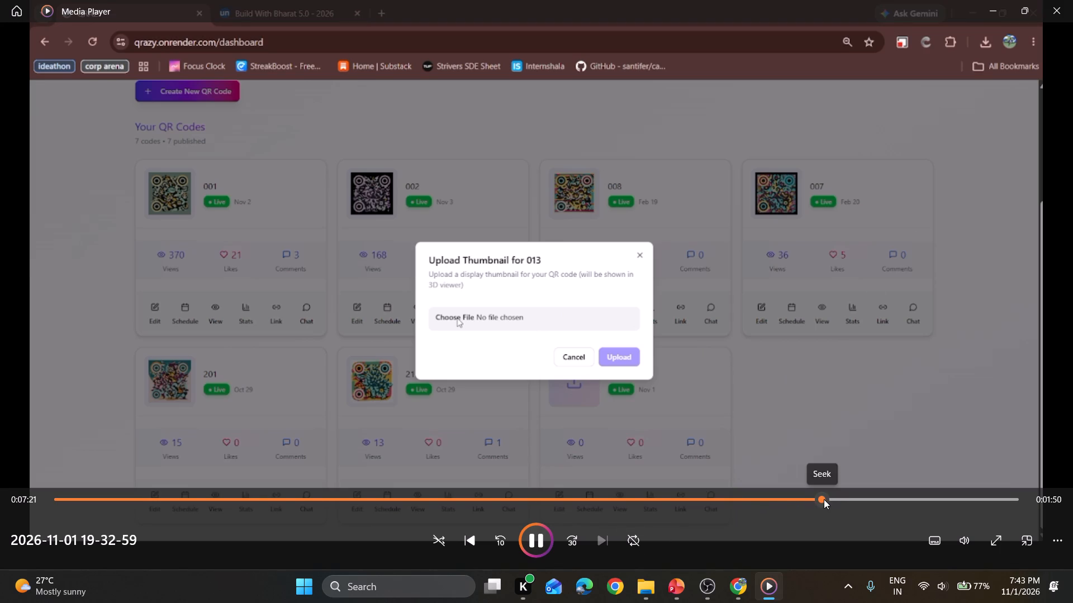
pyautogui.click(815, 499)
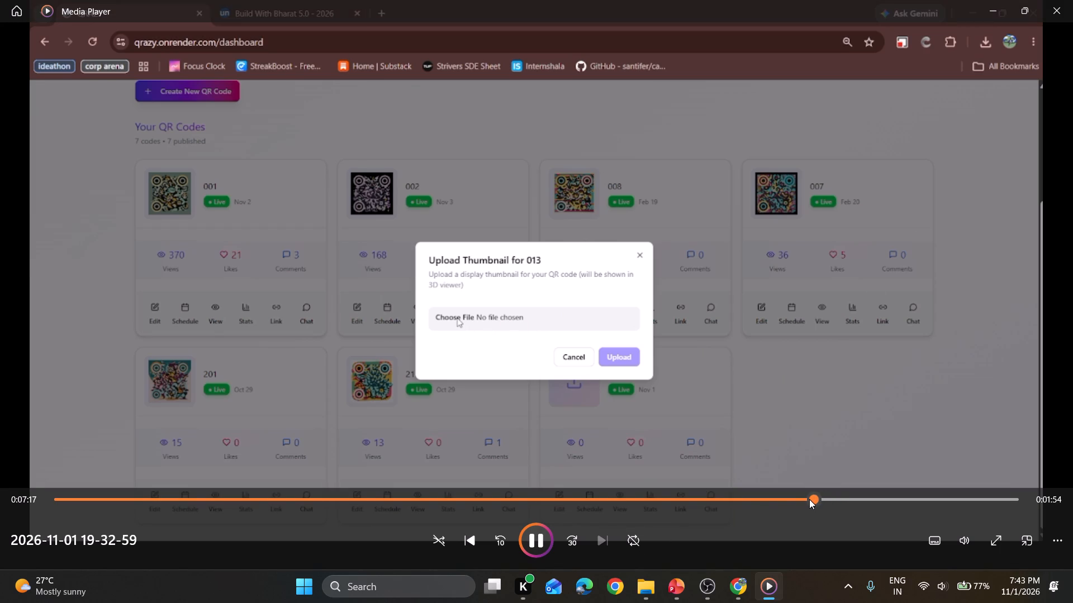
pyautogui.click(804, 498)
pyautogui.press('Right')
pyautogui.press('Right')
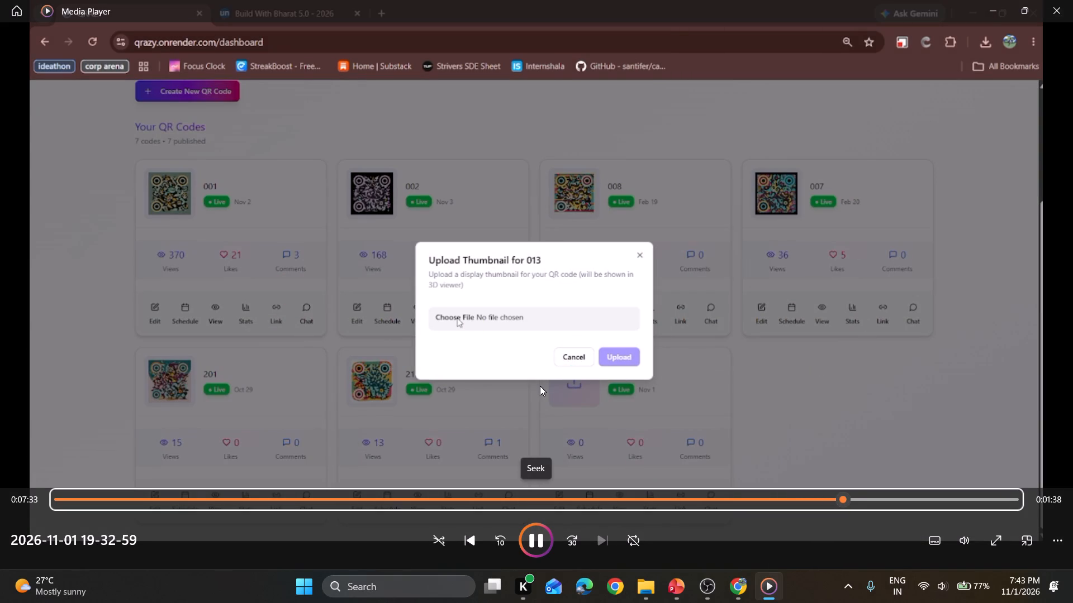
pyautogui.press('Right')
pyautogui.press('Right')
pyautogui.press('Right')
pyautogui.press('Right')
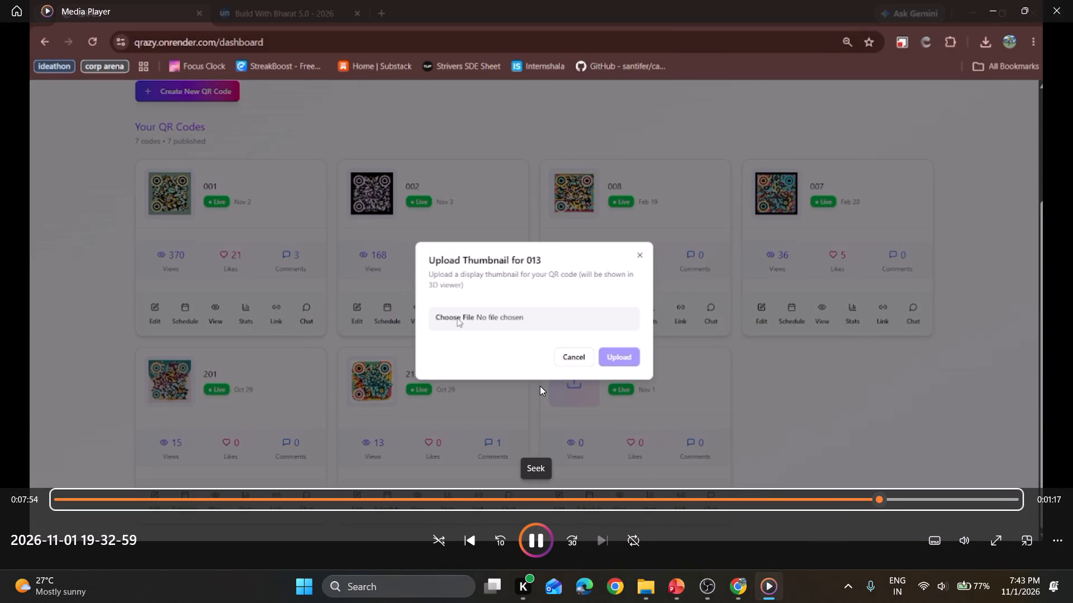
pyautogui.press('Right')
pyautogui.press('Right')
pyautogui.press('Right')
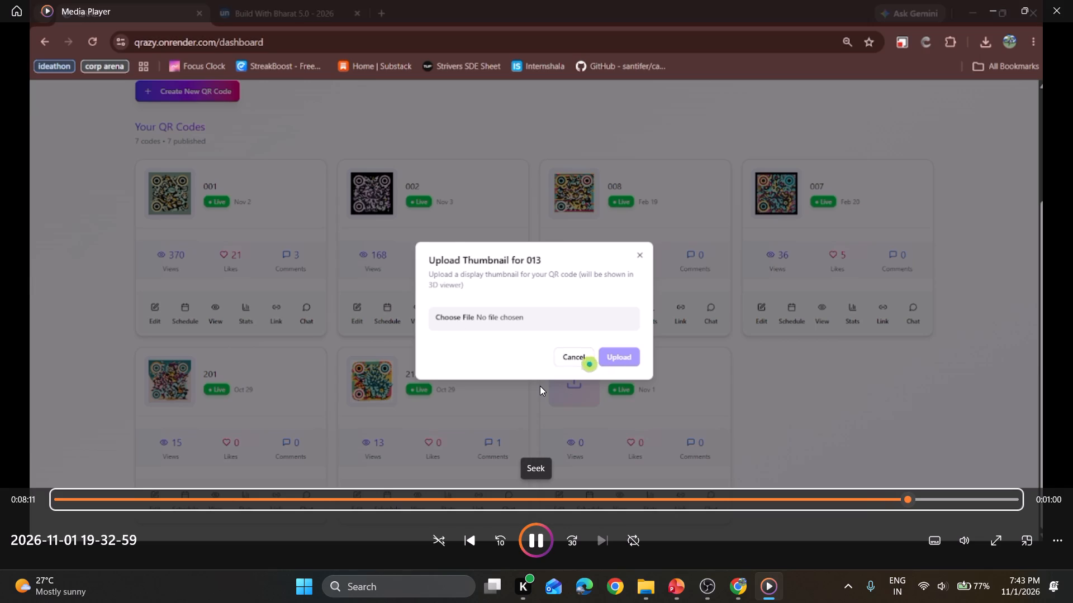
pyautogui.press('Right')
pyautogui.press('Left')
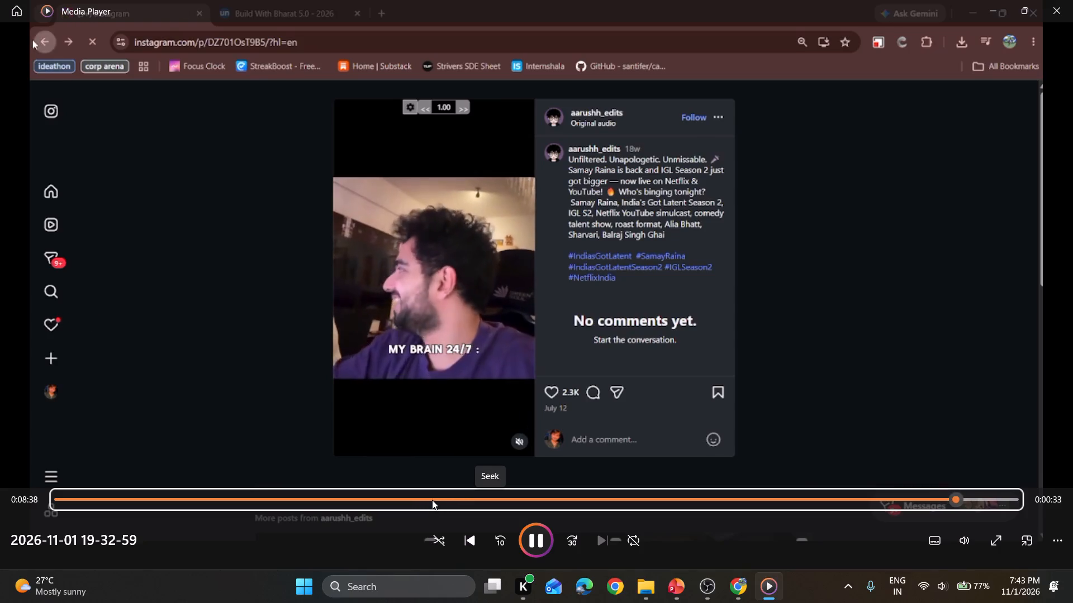
# Jump back to the earlier parts of the recording around 3:09, 2:12 and 1:45 to check them.
pyautogui.click(389, 498)
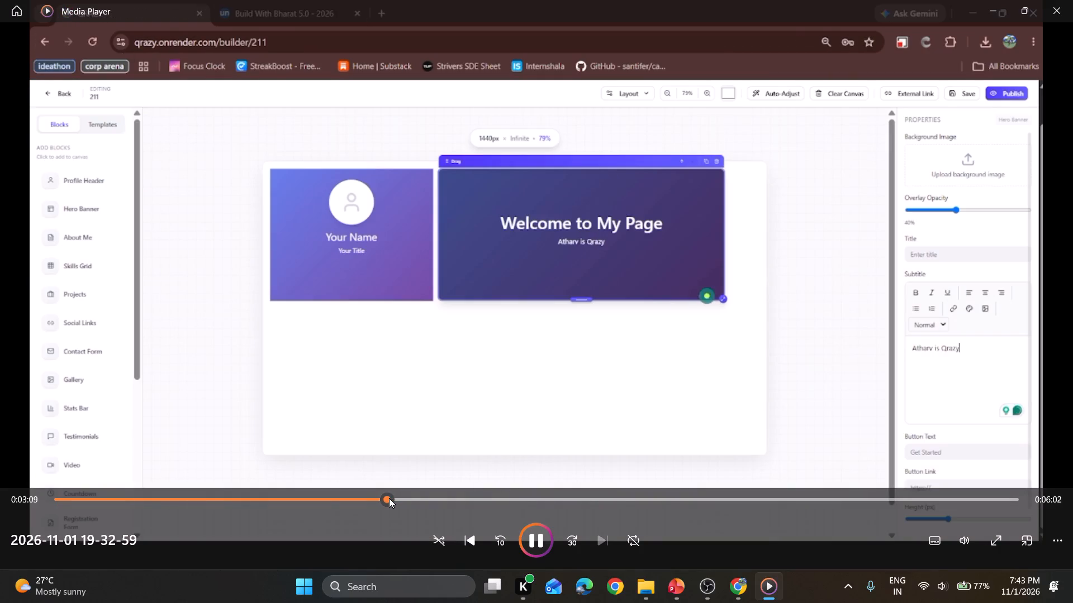
pyautogui.moveTo(374, 498); pyautogui.dragTo(282, 506)
pyautogui.click(289, 503)
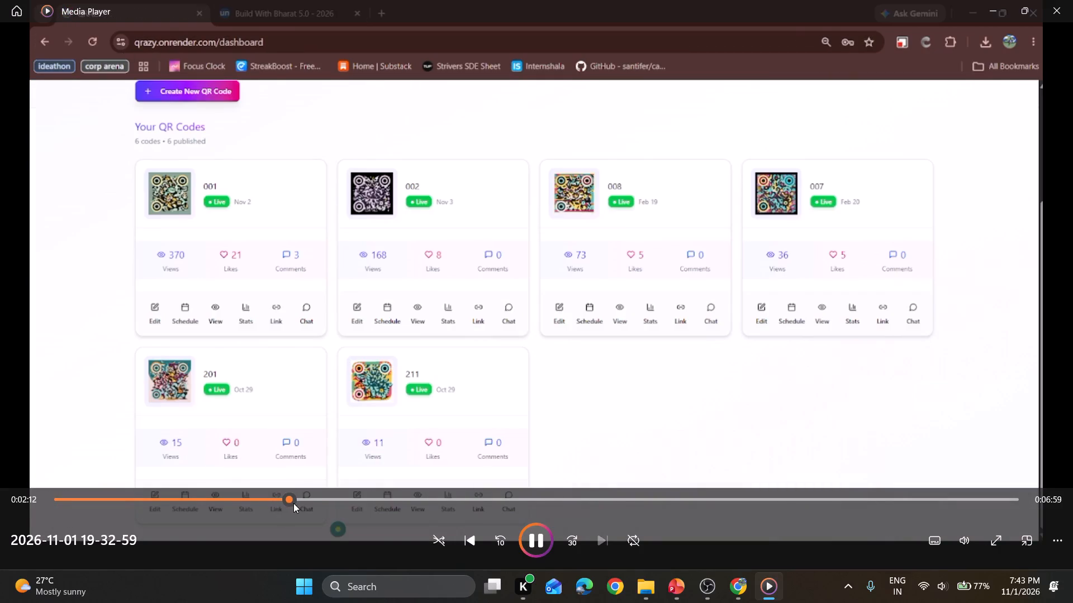
pyautogui.click(283, 497)
pyautogui.click(260, 497)
pyautogui.click(235, 497)
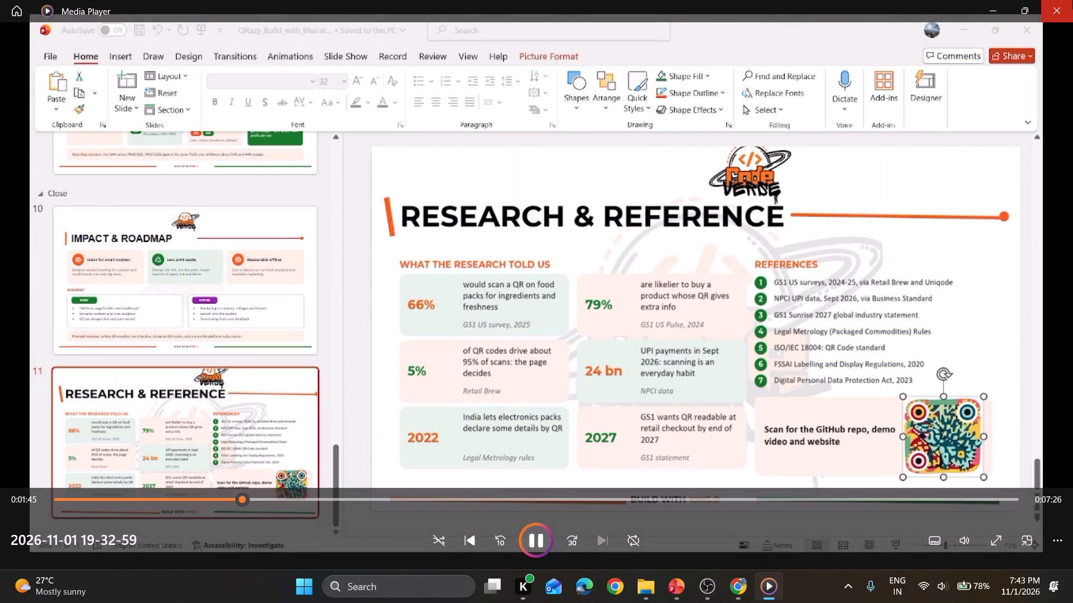
# Open the recording for editing in Clipchamp.
pyautogui.rightClick(618, 236)
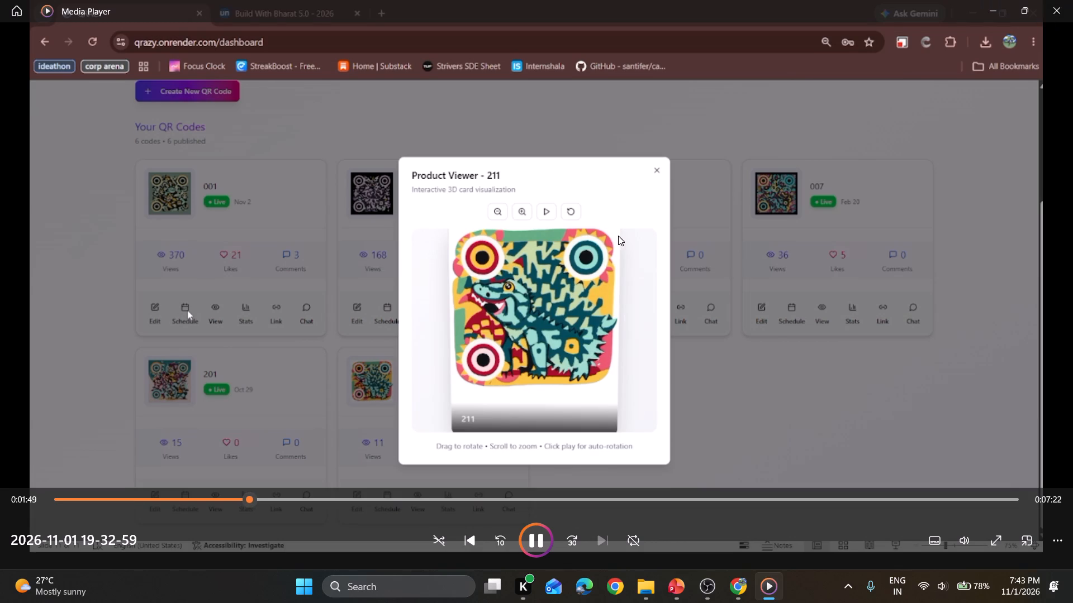
pyautogui.click(652, 324)
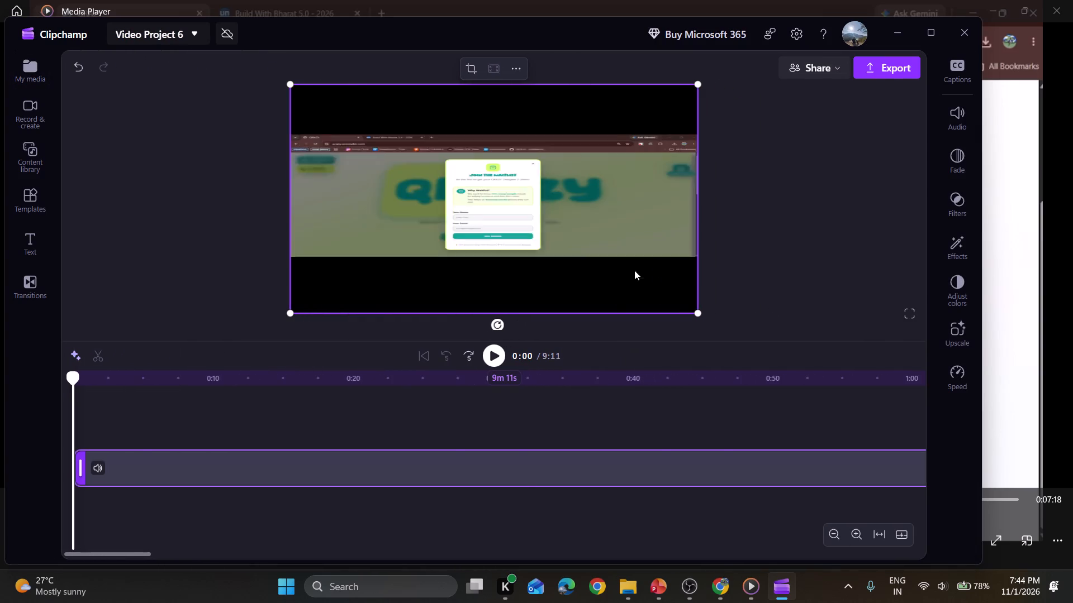
# Scrub through the timeline clip to find the thumbnail upload dialog for 013, playing the footage up to about 7:17.
pyautogui.click(539, 466)
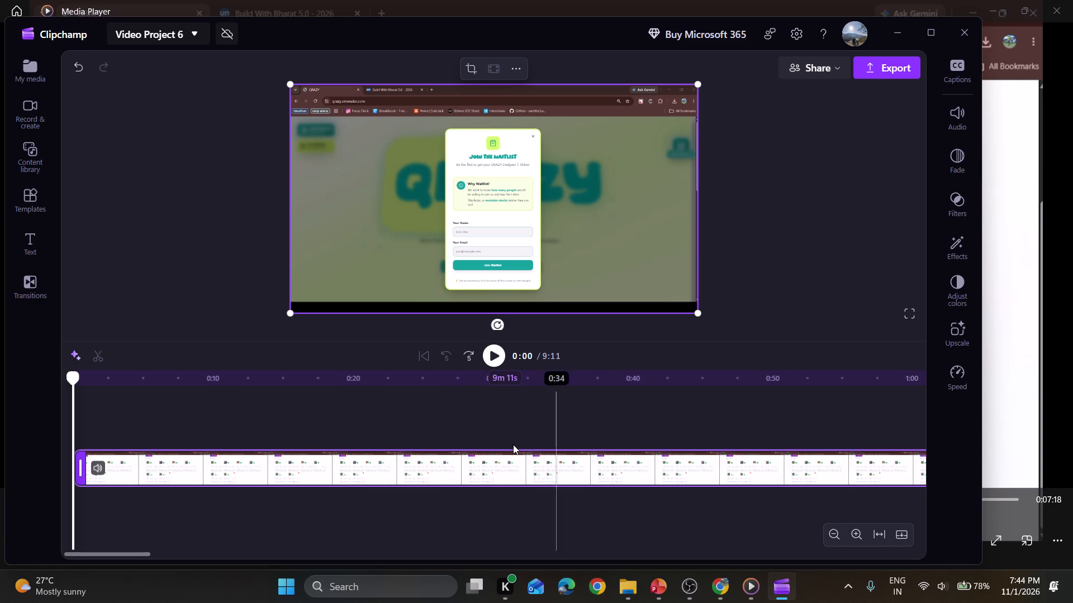
pyautogui.moveTo(70, 375); pyautogui.dragTo(529, 370)
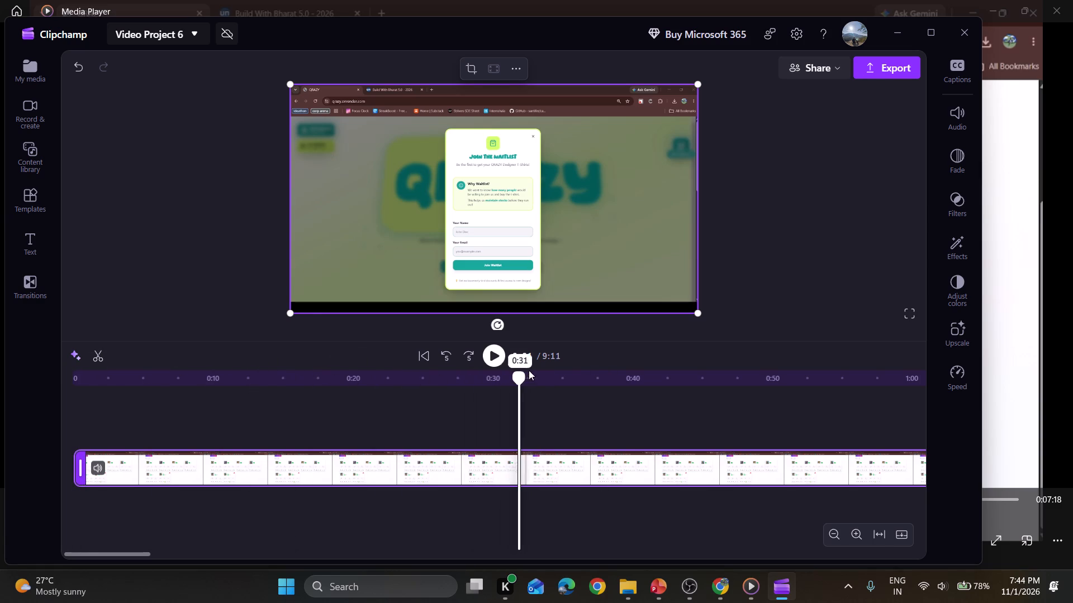
pyautogui.moveTo(529, 370); pyautogui.dragTo(970, 367)
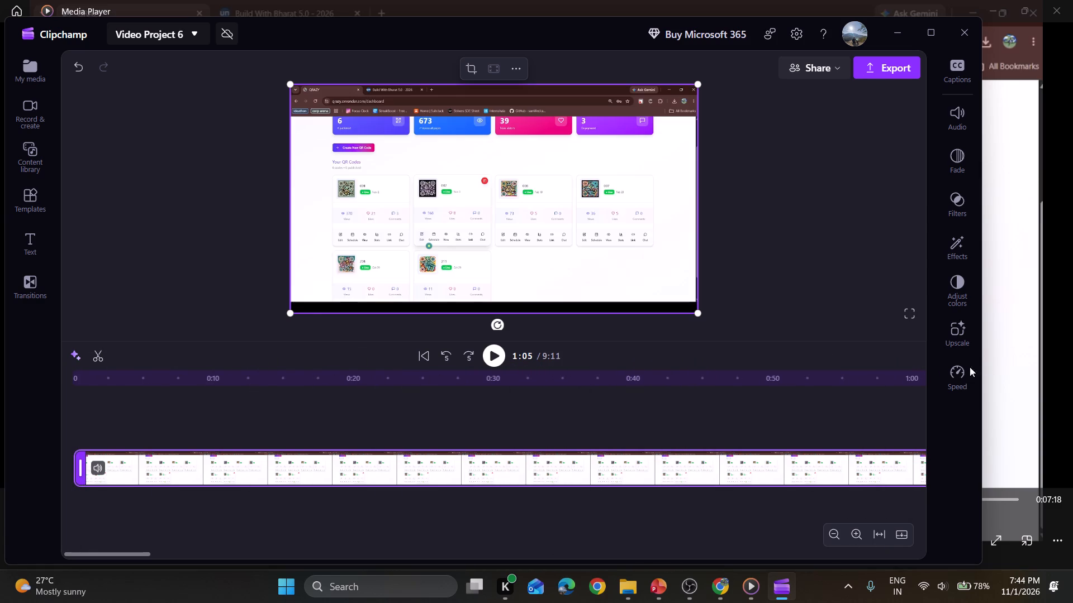
pyautogui.moveTo(970, 367); pyautogui.dragTo(867, 383)
pyautogui.keyDown('ctrl'); pyautogui.scroll(-5, 743, 430); pyautogui.keyUp('ctrl')
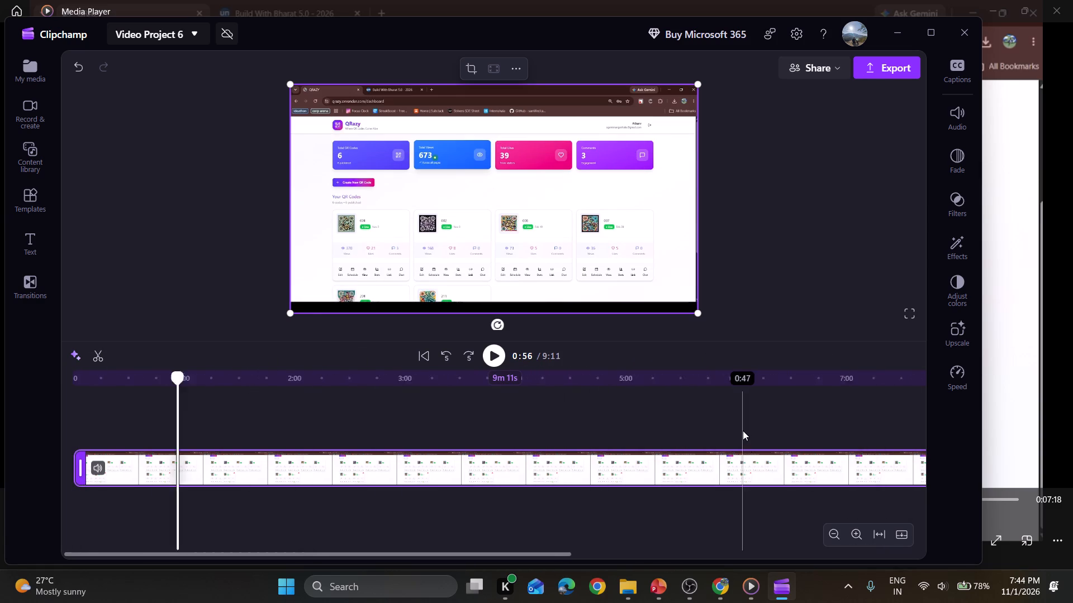
pyautogui.keyDown('ctrl'); pyautogui.scroll(-2, 743, 430); pyautogui.keyUp('ctrl')
pyautogui.click(396, 378)
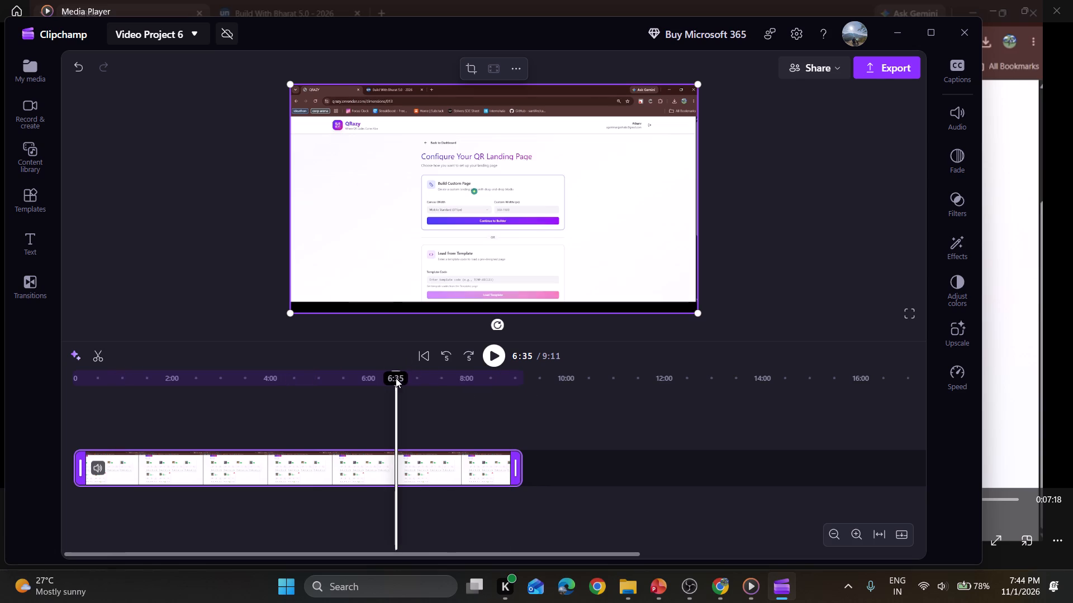
pyautogui.moveTo(396, 377); pyautogui.dragTo(431, 375)
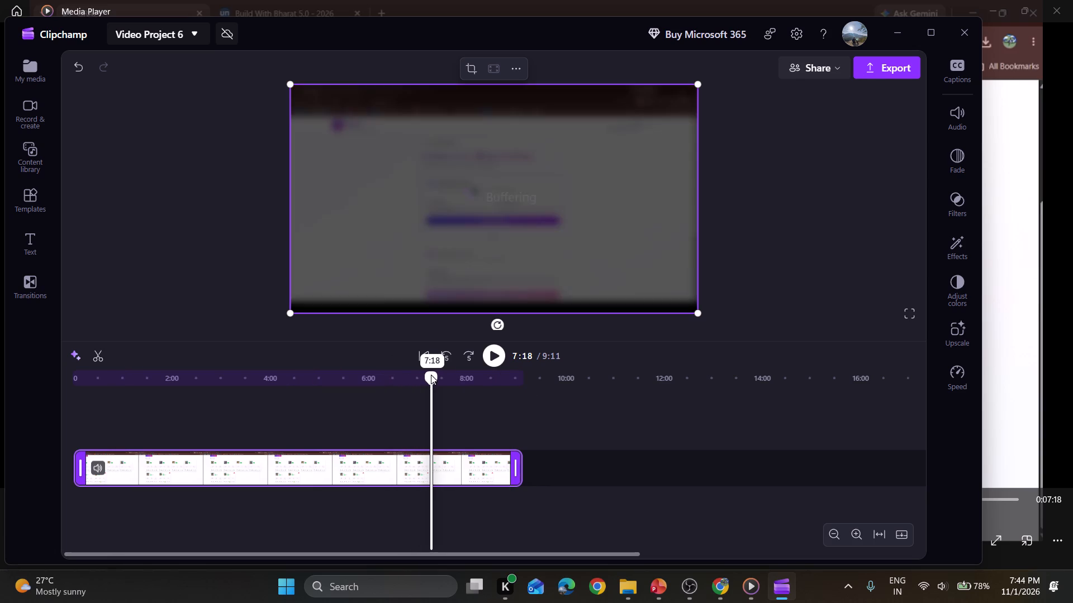
pyautogui.moveTo(431, 375); pyautogui.dragTo(426, 378)
pyautogui.click(488, 358)
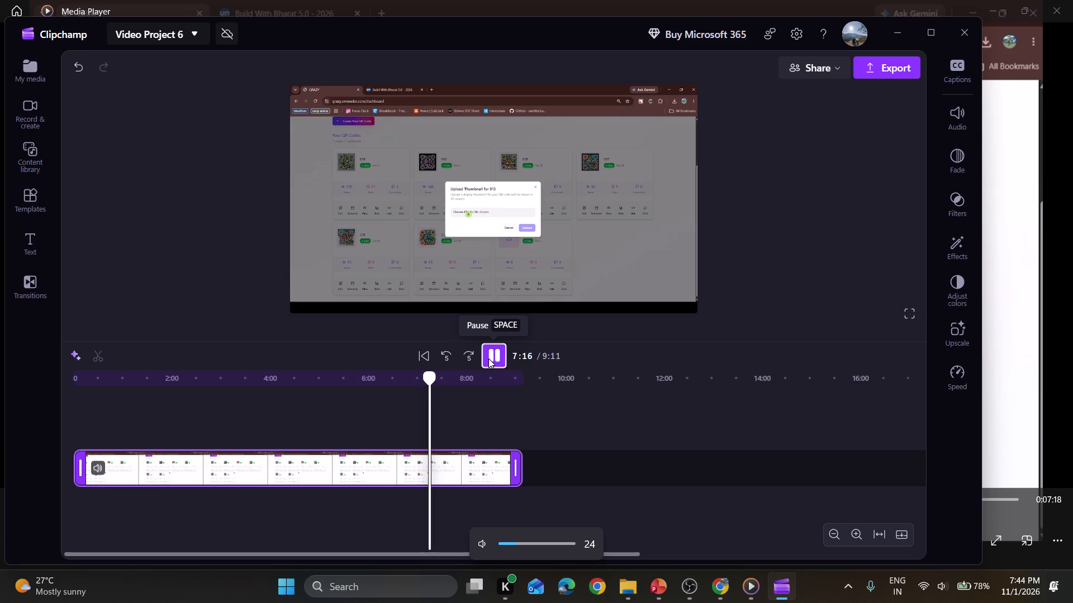
pyautogui.click(488, 358)
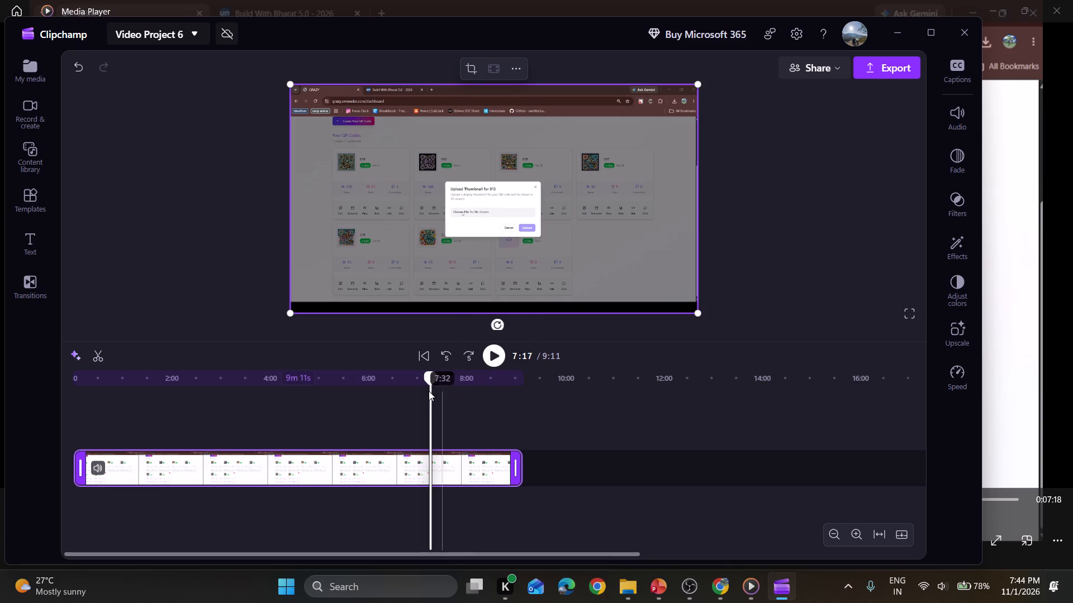
# Replay the footage between about 7:03 and 7:12 in short stretches to examine where the dashboard returns before the thumbnail upload.
pyautogui.click(445, 359)
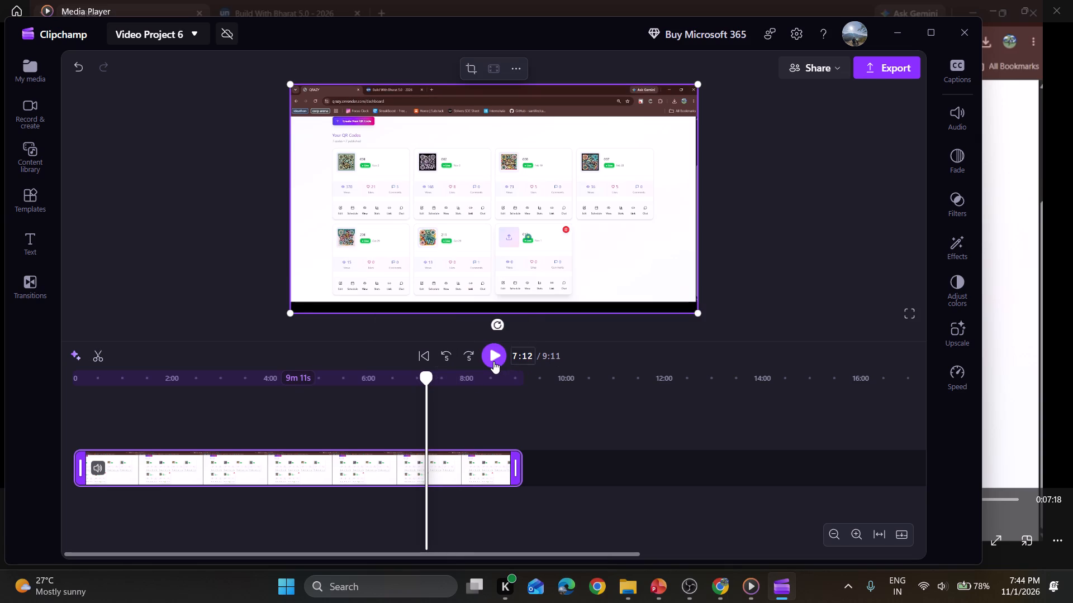
pyautogui.click(493, 361)
pyautogui.click(447, 356)
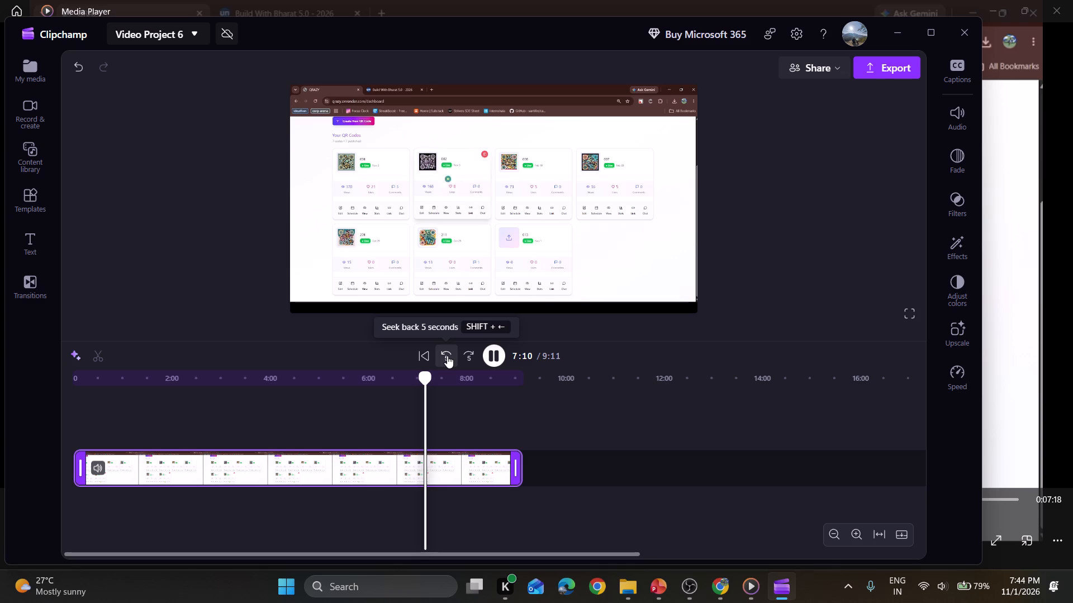
pyautogui.click(447, 356)
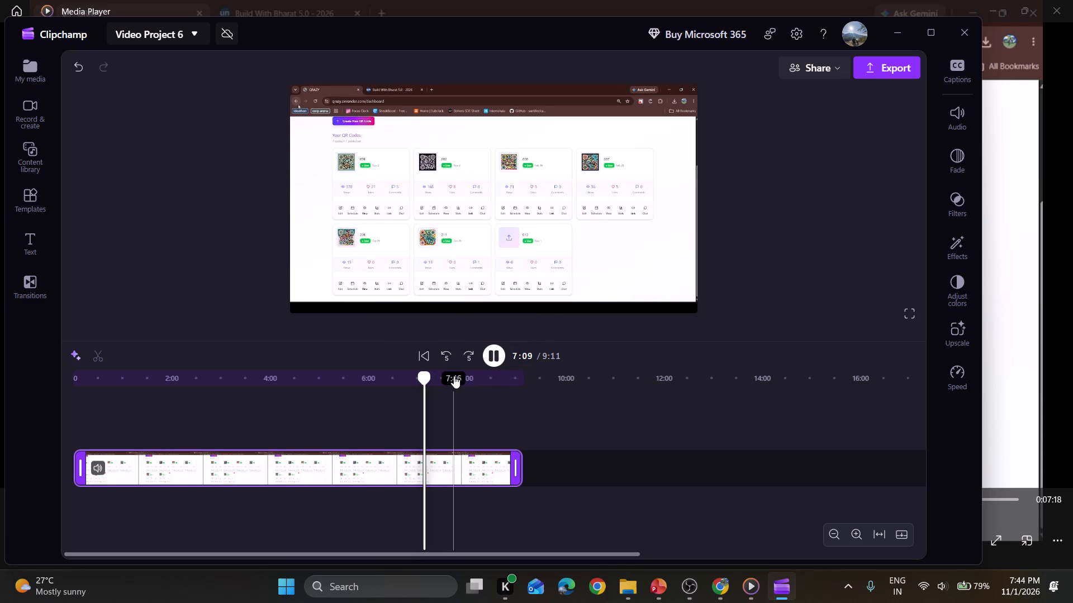
pyautogui.click(490, 358)
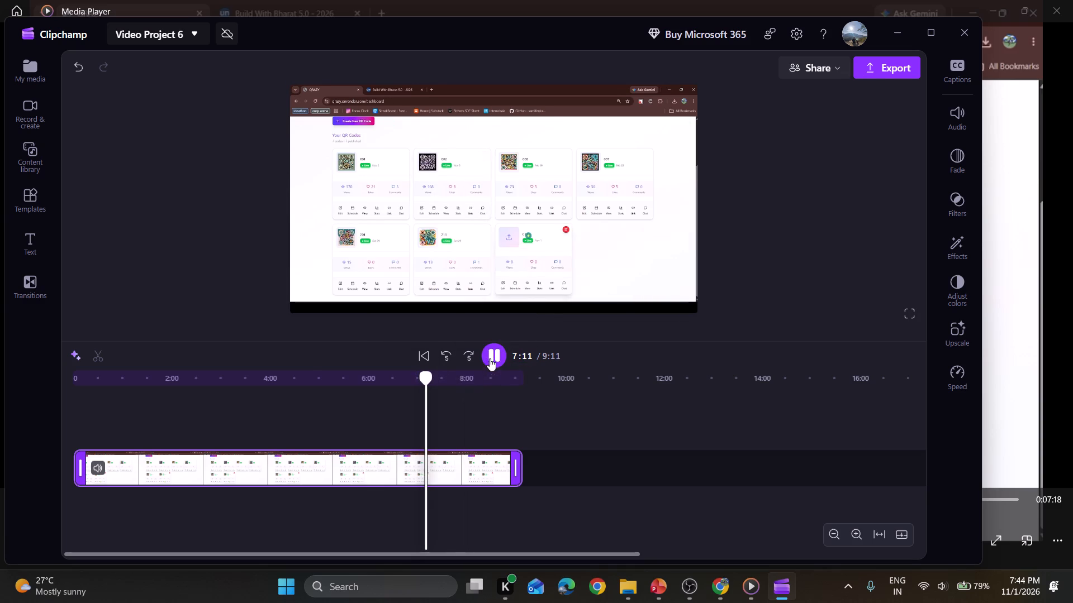
pyautogui.click(450, 359)
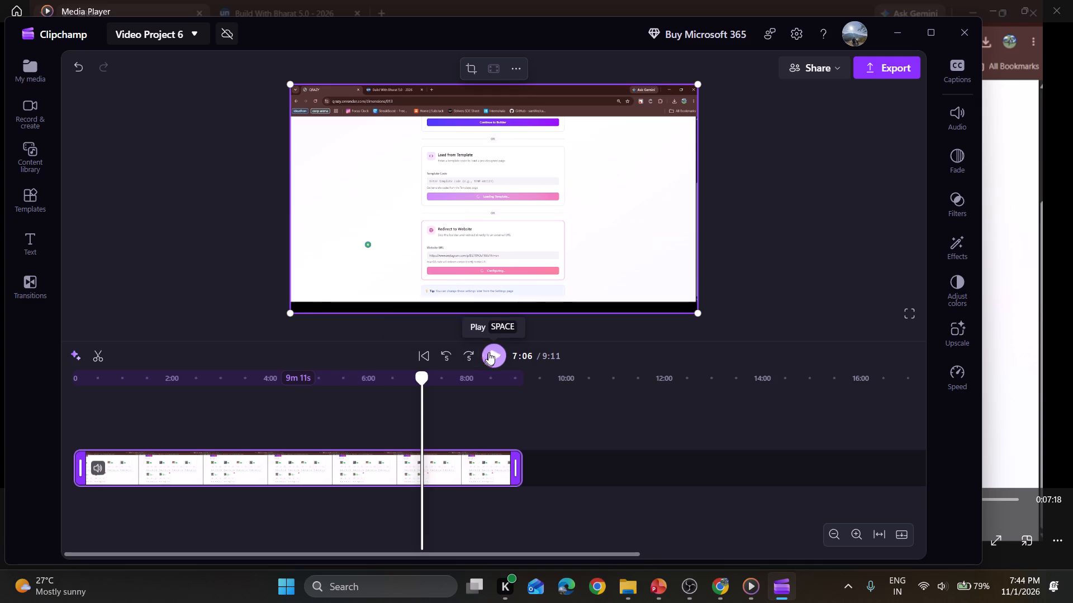
pyautogui.click(489, 352)
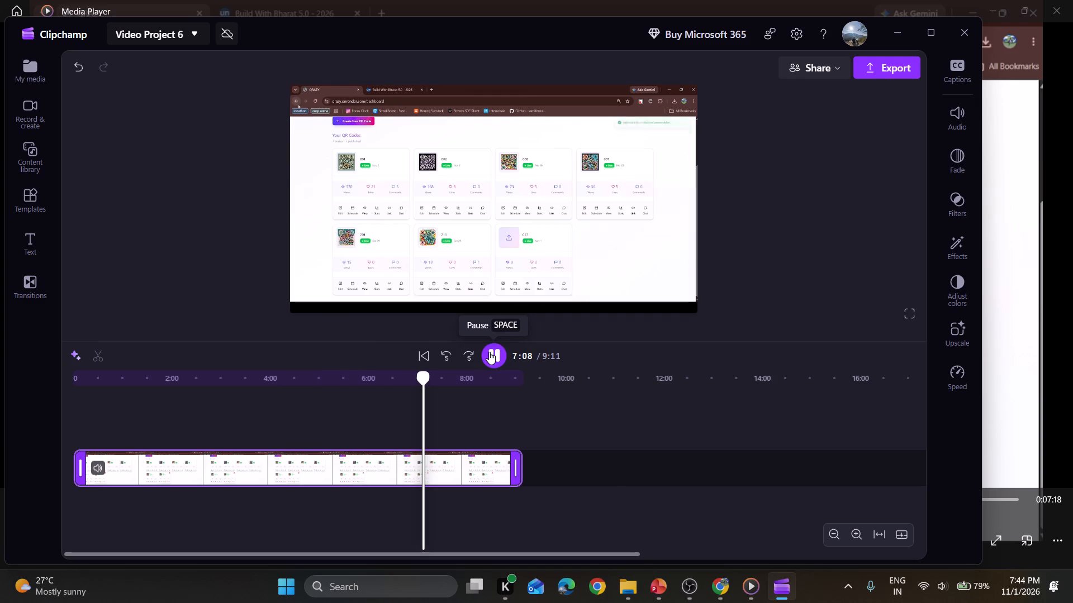
pyautogui.click(489, 352)
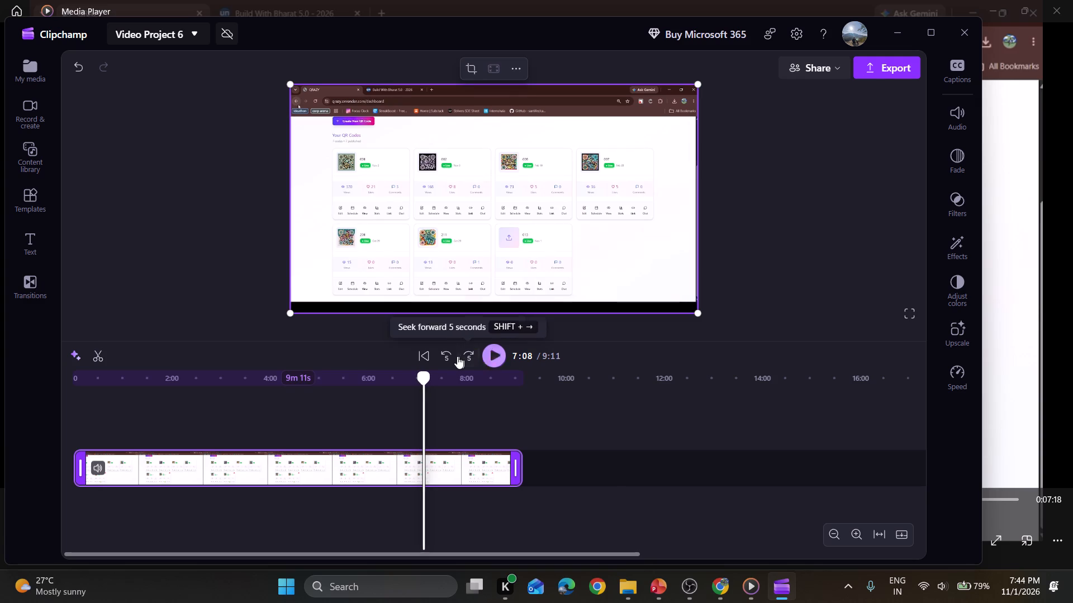
pyautogui.click(450, 357)
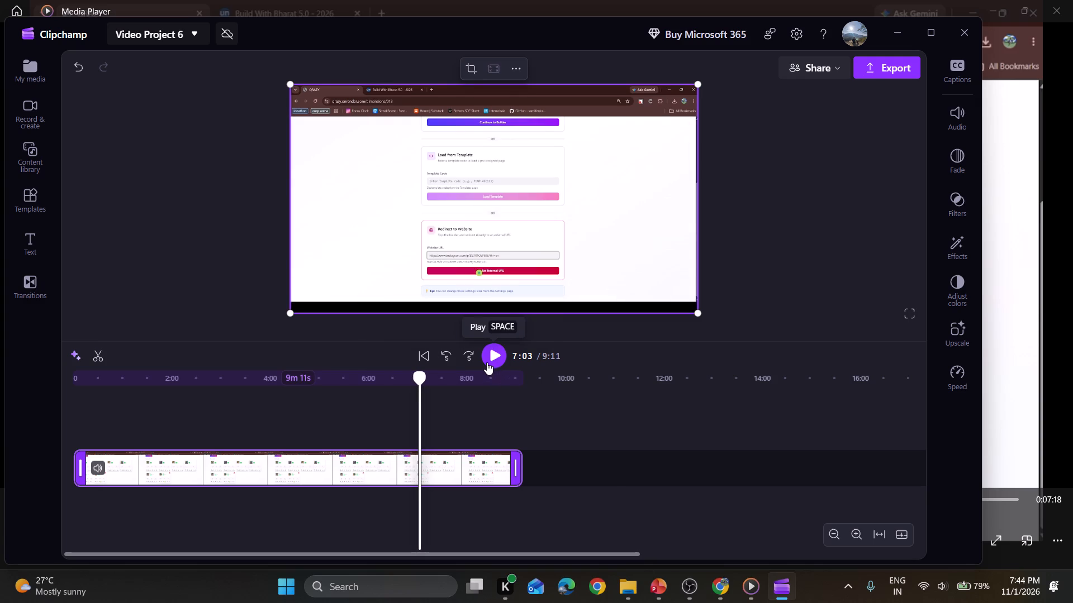
pyautogui.click(487, 362)
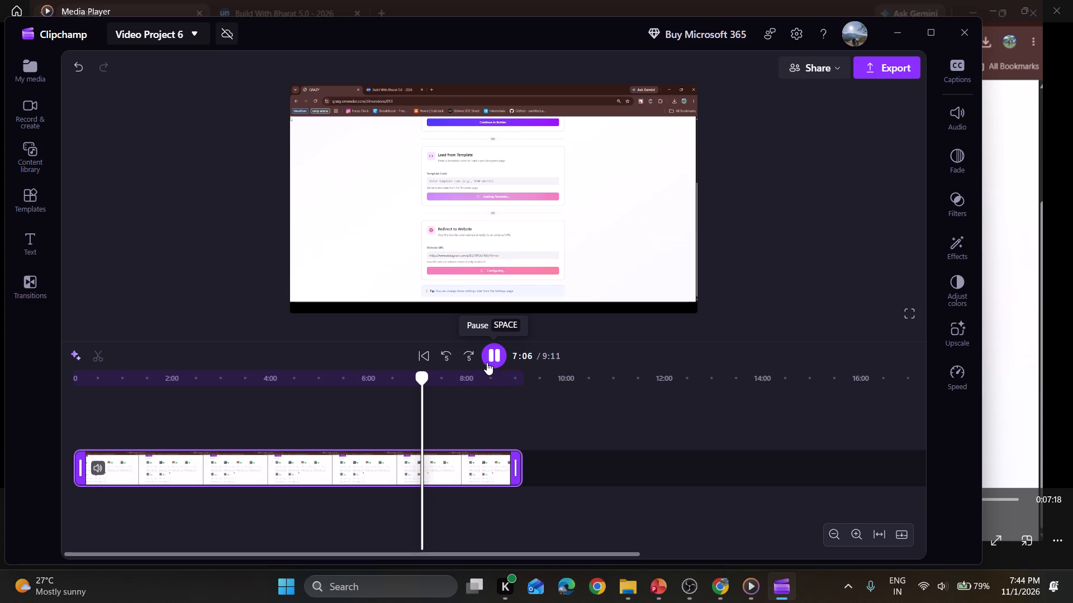
pyautogui.click(487, 362)
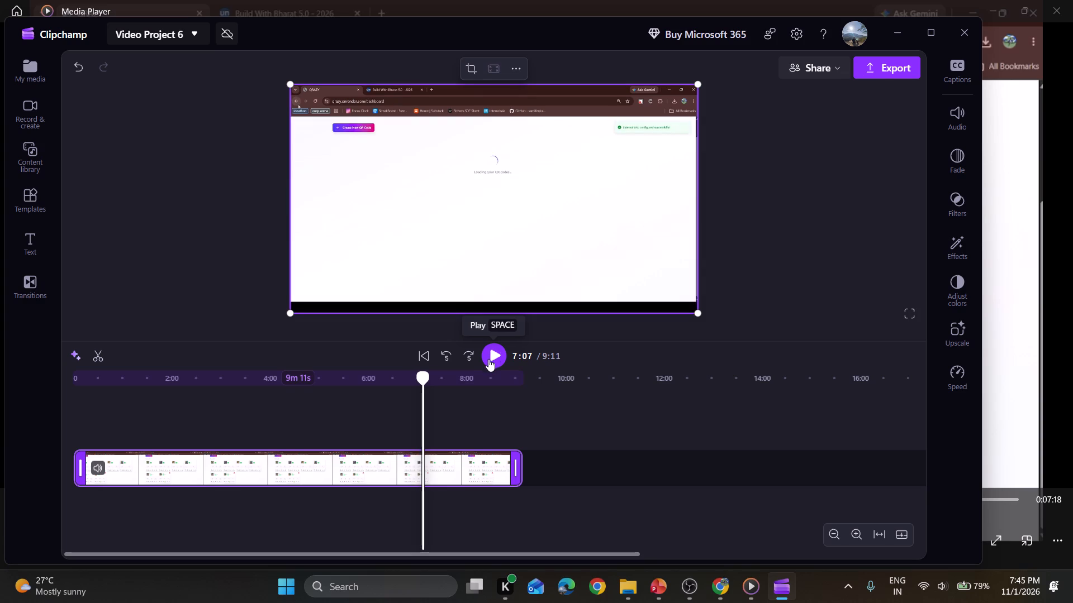
pyautogui.click(488, 359)
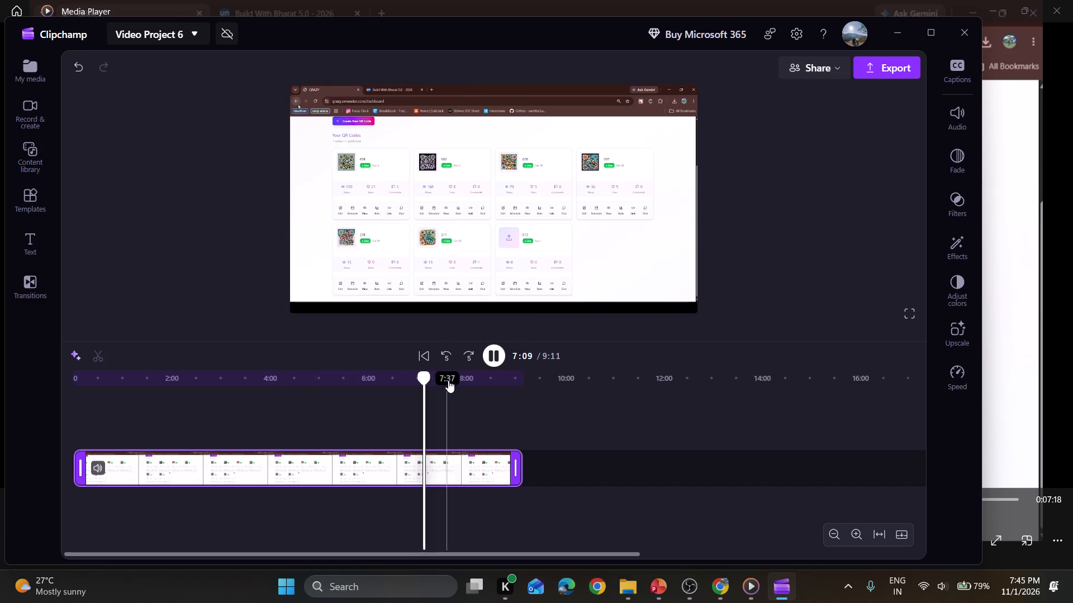
# Skip through the thumbnail upload footage from about 7:37 to 8:14 to examine where the dialog section ends.
pyautogui.click(448, 380)
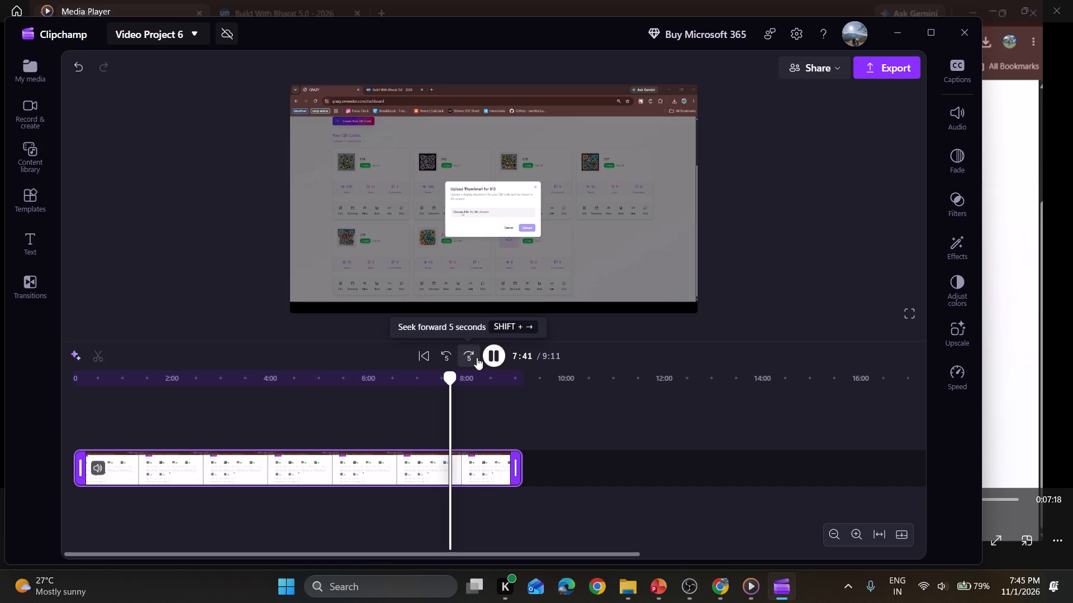
pyautogui.click(476, 357)
pyautogui.click(476, 357)
pyautogui.click(476, 357)
pyautogui.click(476, 357)
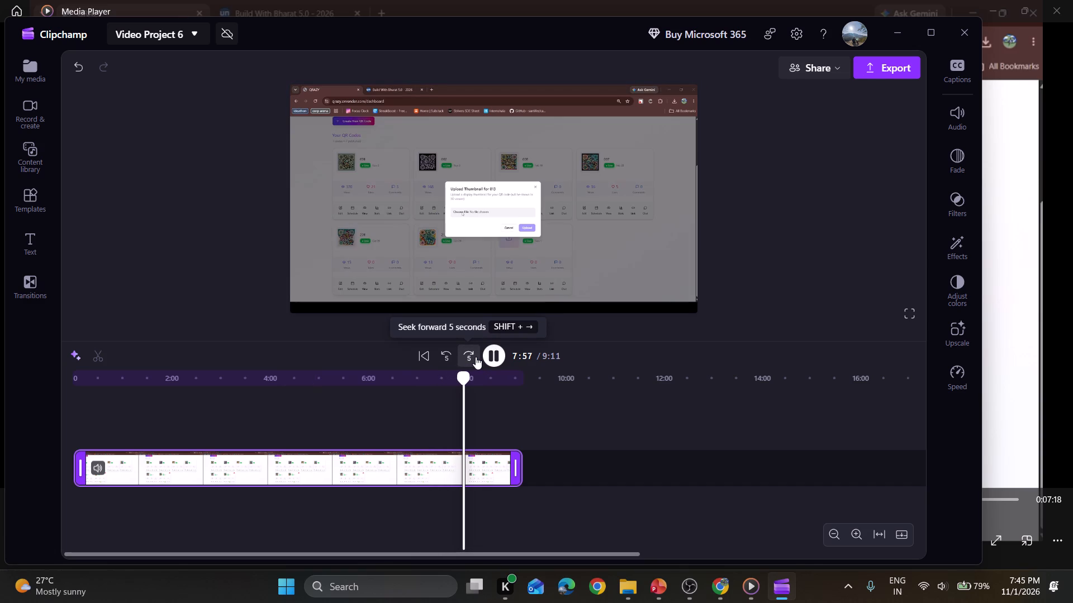
pyautogui.click(476, 357)
pyautogui.click(476, 357)
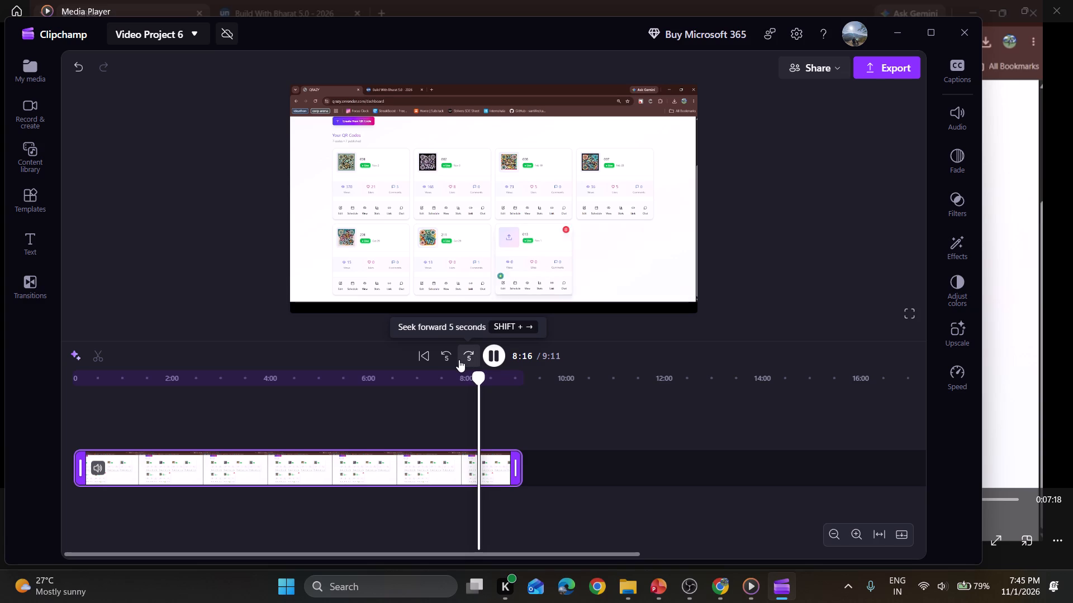
pyautogui.click(454, 356)
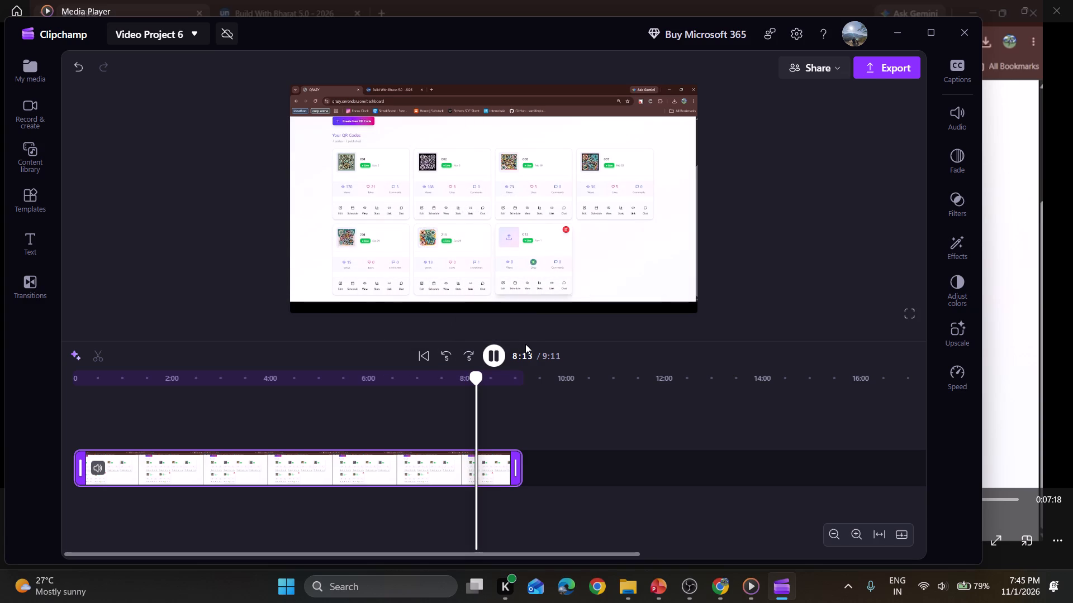
pyautogui.click(498, 349)
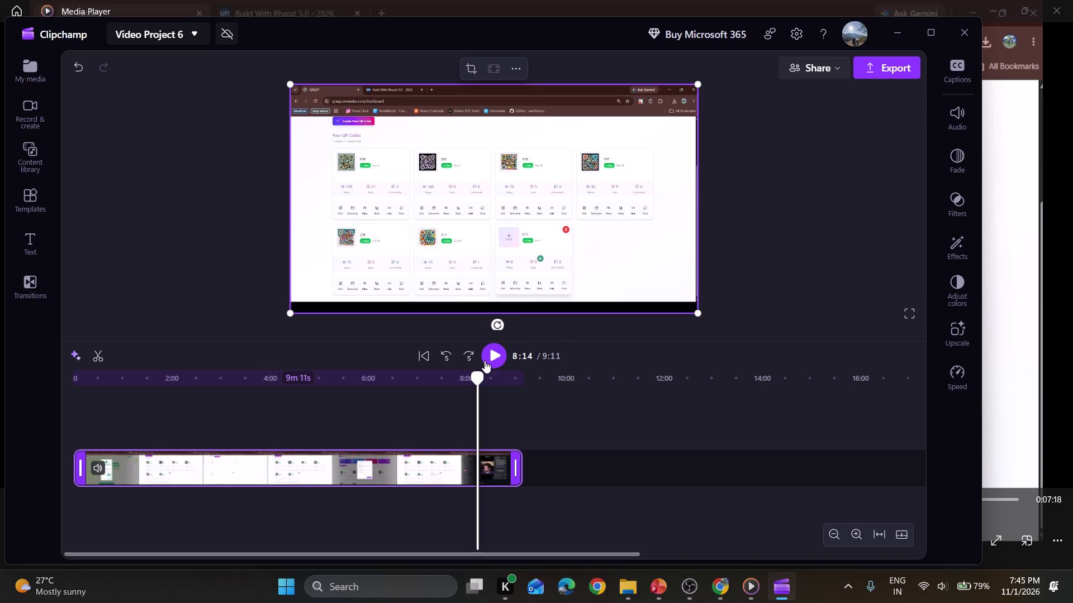
# Split the recording clip at 7:07, where the dashboard is loading before the thumbnail upload.
pyautogui.doubleClick(453, 467)
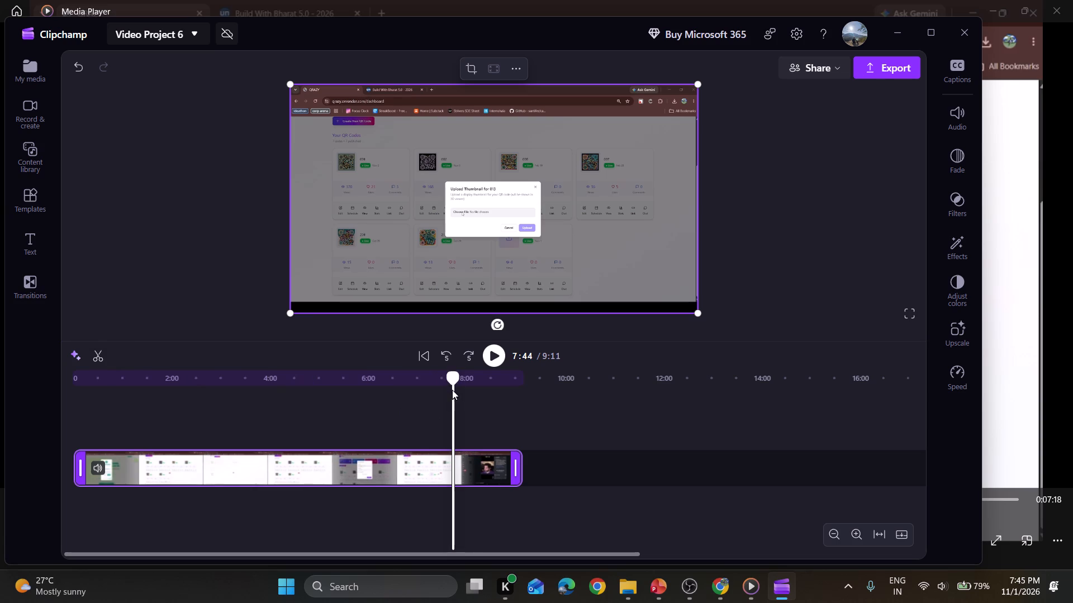
pyautogui.moveTo(453, 376); pyautogui.dragTo(426, 377)
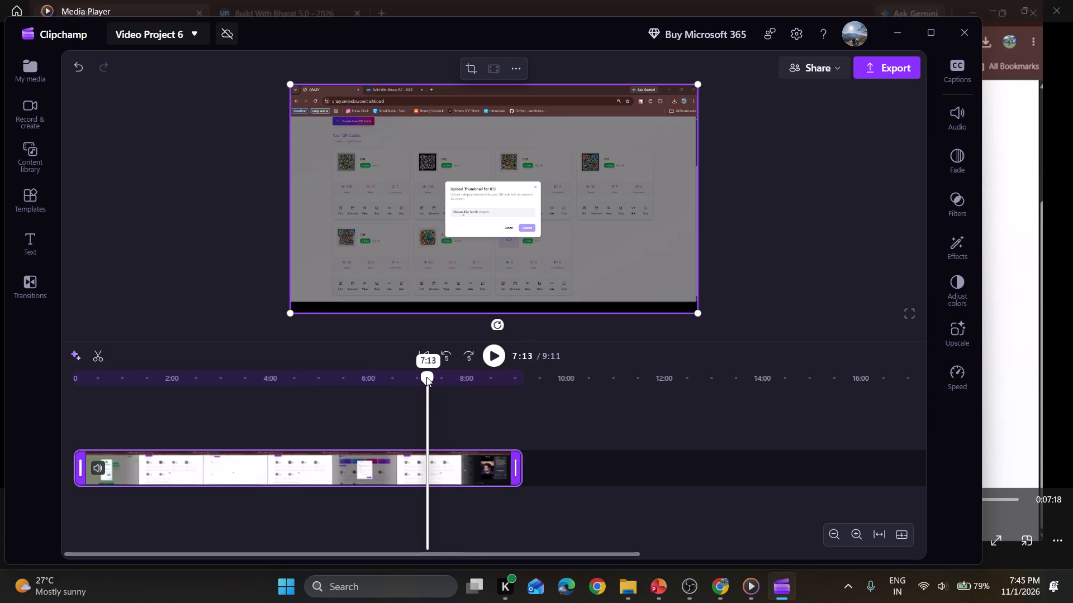
pyautogui.moveTo(426, 377); pyautogui.dragTo(421, 377)
pyautogui.click(488, 360)
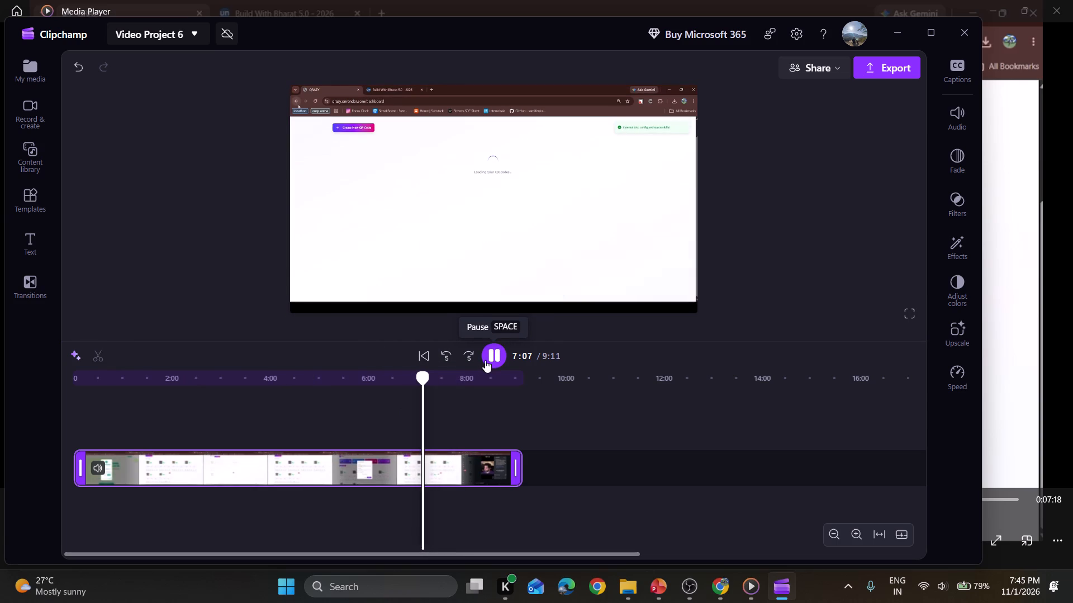
pyautogui.click(485, 360)
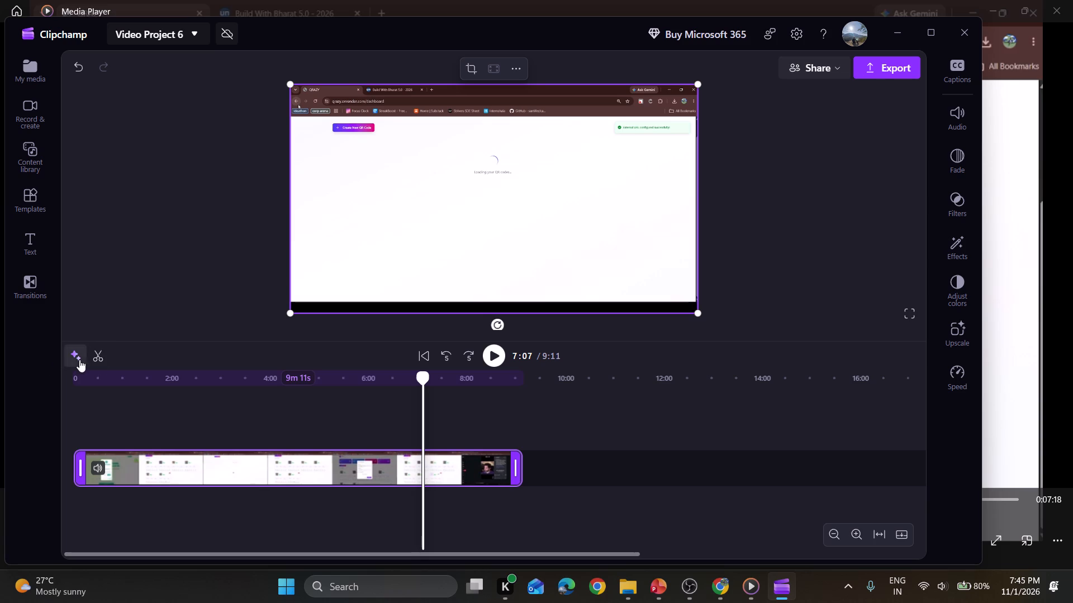
pyautogui.click(99, 357)
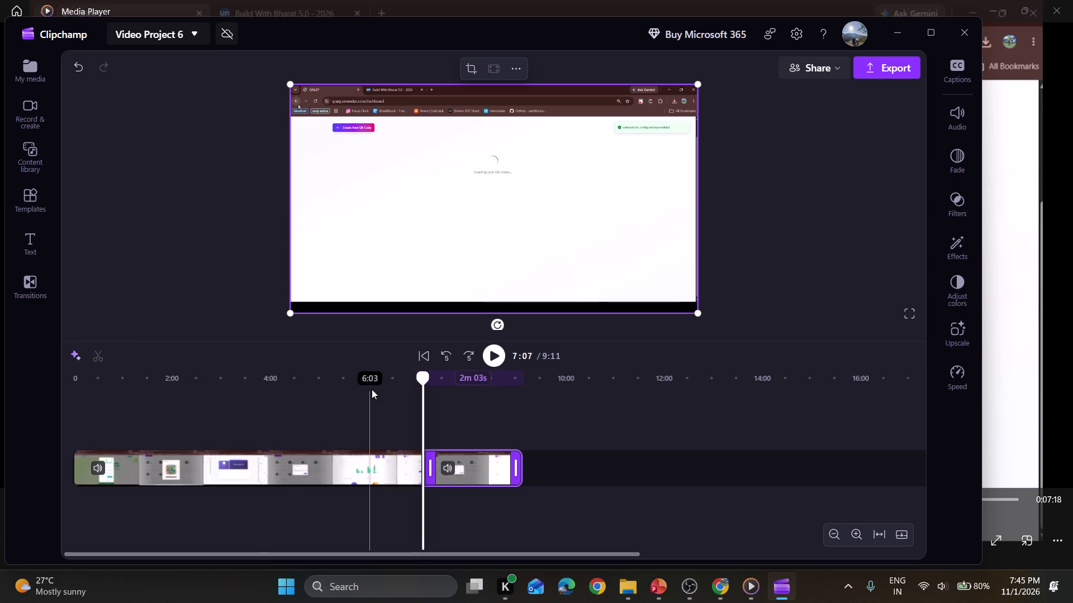
# Split the second recording clip at 8:13, on the dashboard view just after the thumbnail upload dialog closes.
pyautogui.moveTo(423, 377); pyautogui.dragTo(460, 379)
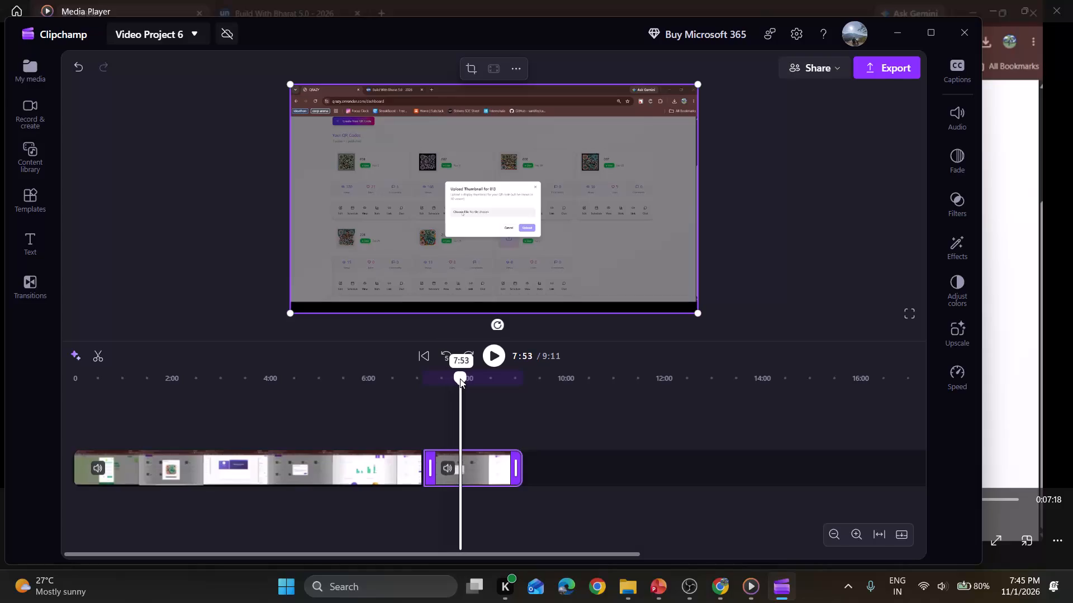
pyautogui.moveTo(460, 379); pyautogui.dragTo(476, 379)
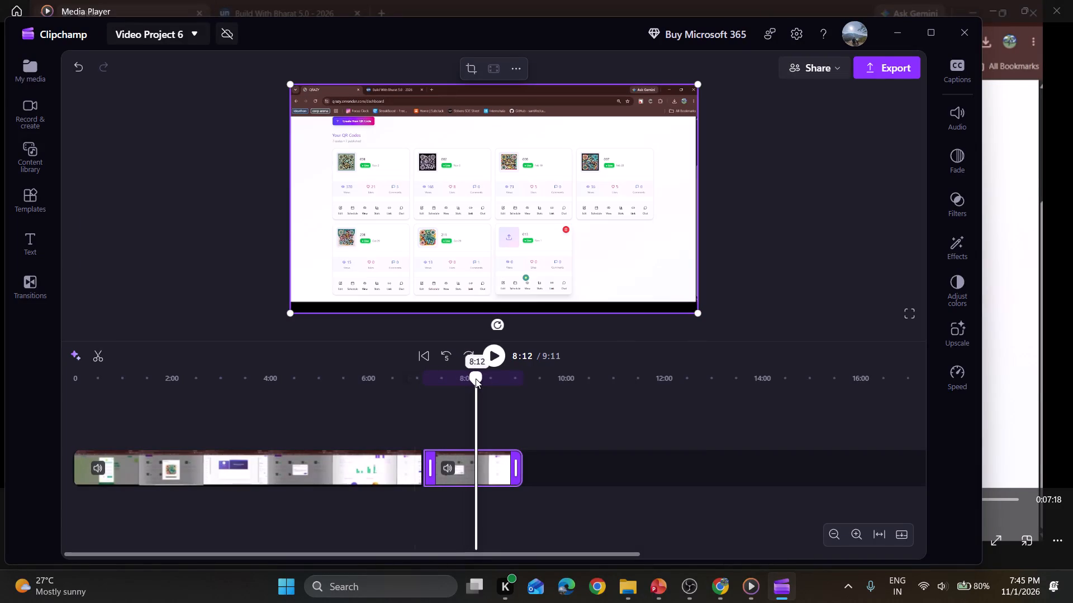
pyautogui.click(493, 353)
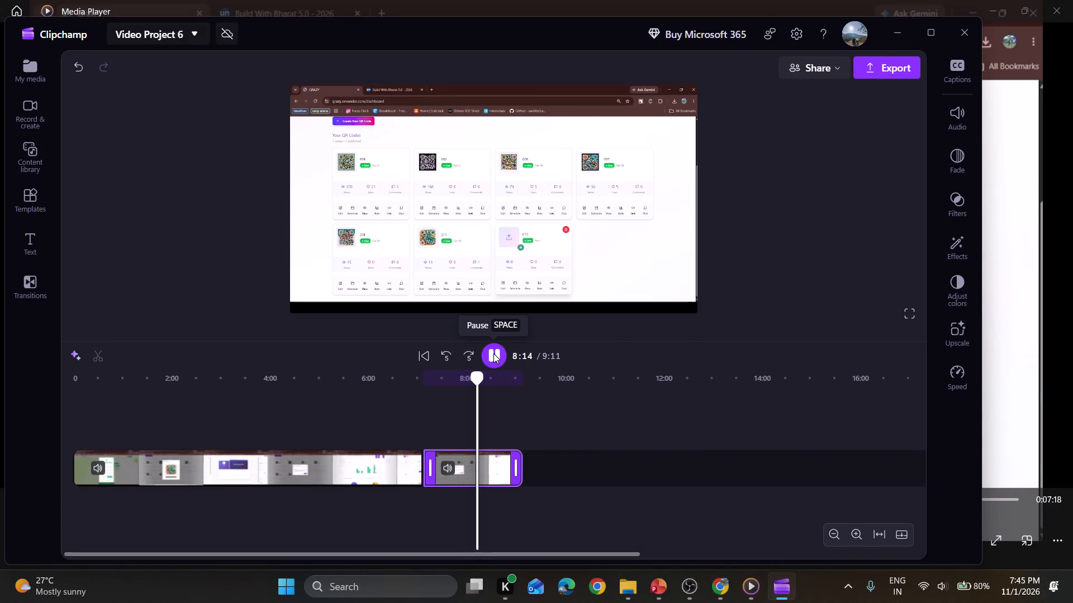
pyautogui.click(493, 353)
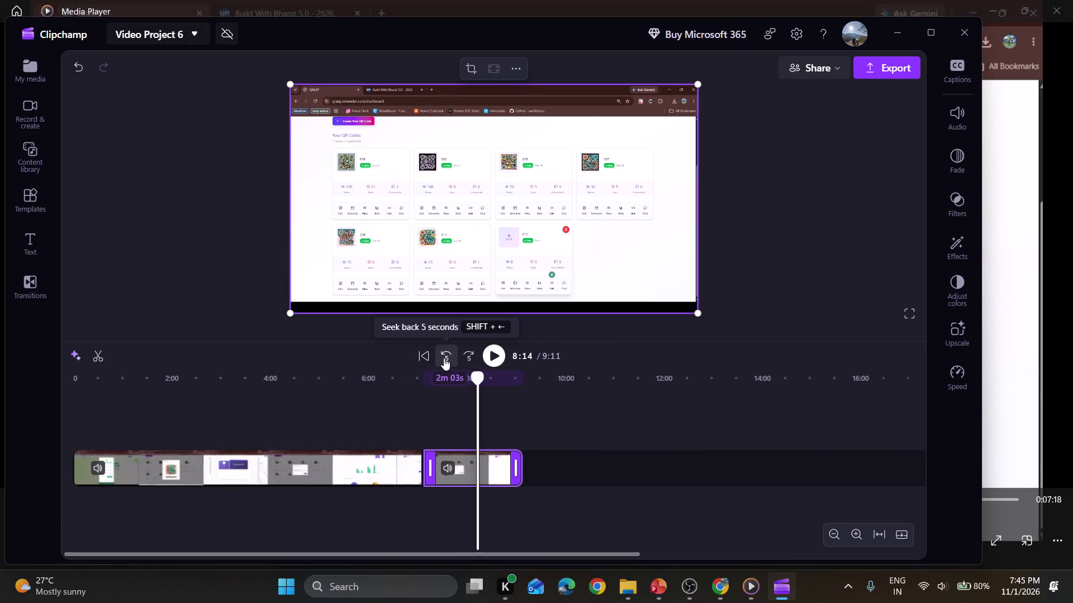
pyautogui.click(444, 358)
pyautogui.click(491, 355)
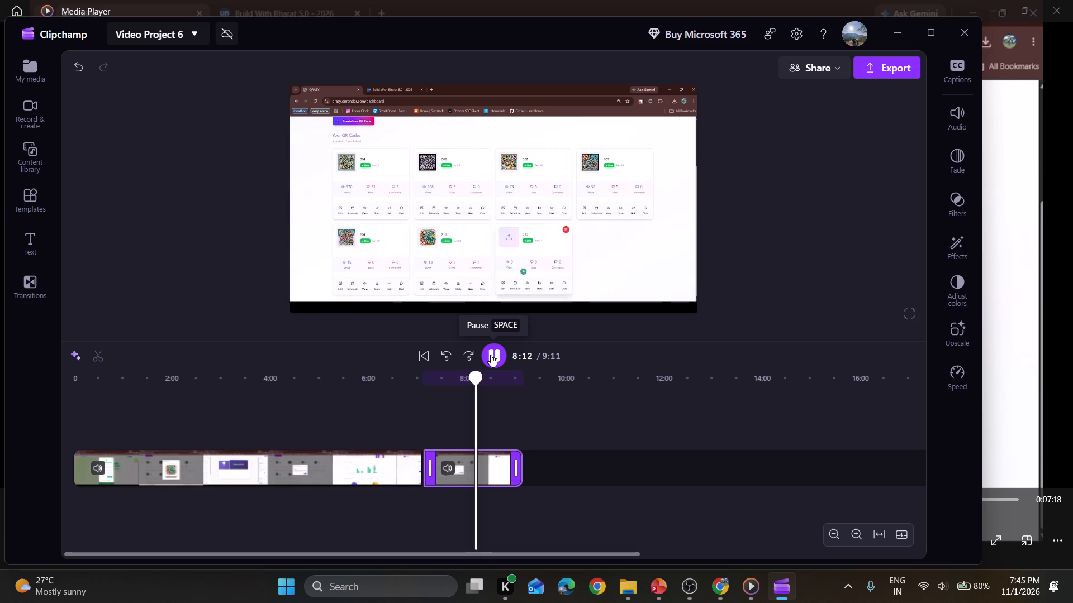
pyautogui.click(491, 355)
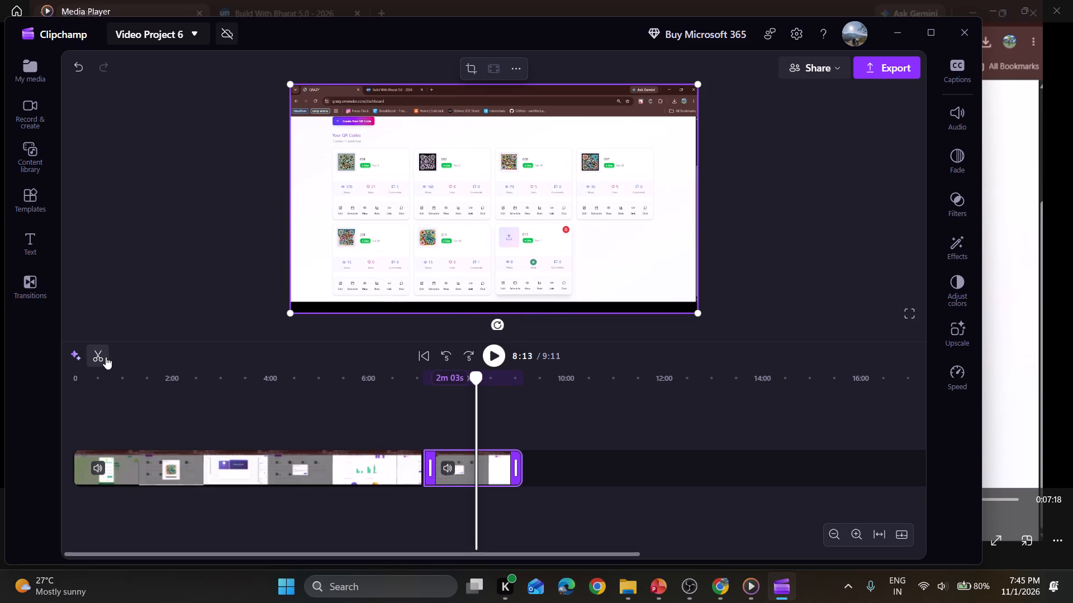
pyautogui.click(106, 356)
# Delete the thumbnail upload clip between 7:07 and 8:13 and close the gap it leaves on the timeline.
pyautogui.click(442, 475)
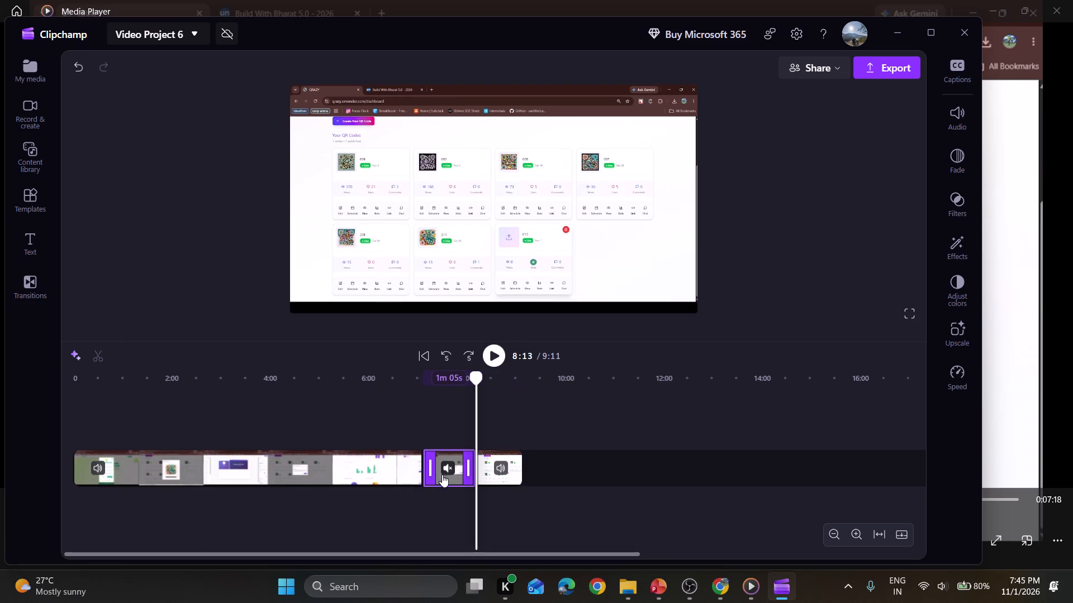
pyautogui.press('Delete')
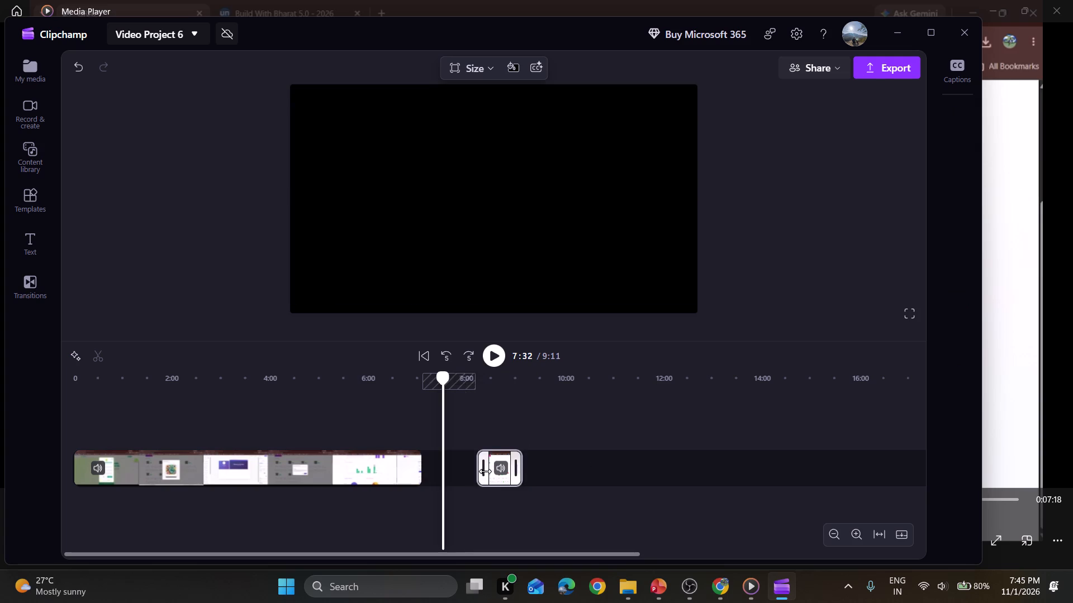
pyautogui.click(448, 472)
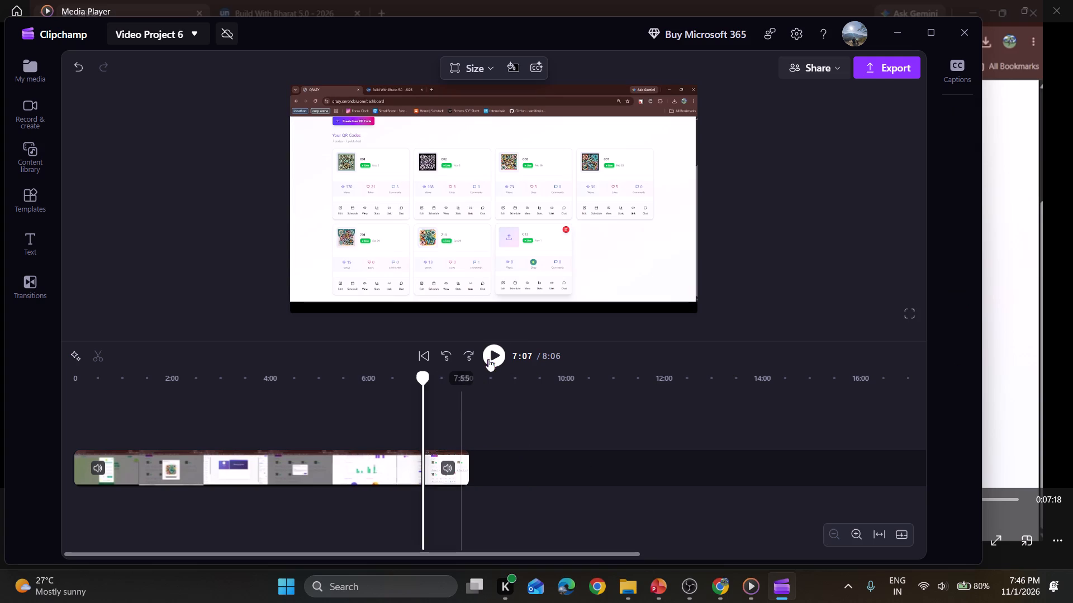
# Play the footage from about 6:58 past the 7:07 join to check how the cut flows.
pyautogui.moveTo(421, 378); pyautogui.dragTo(415, 380)
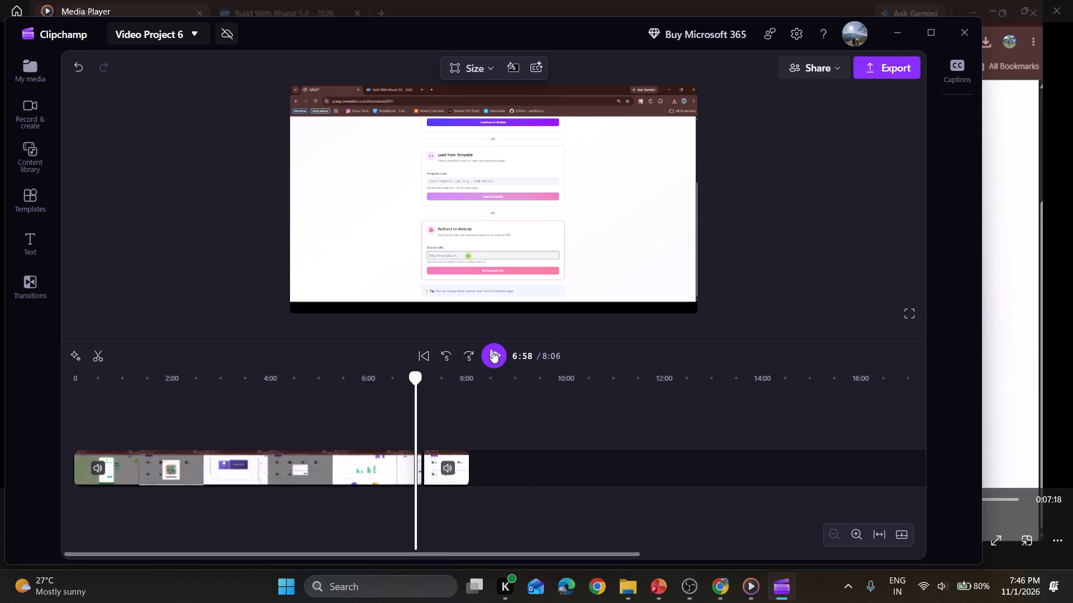
pyautogui.click(495, 351)
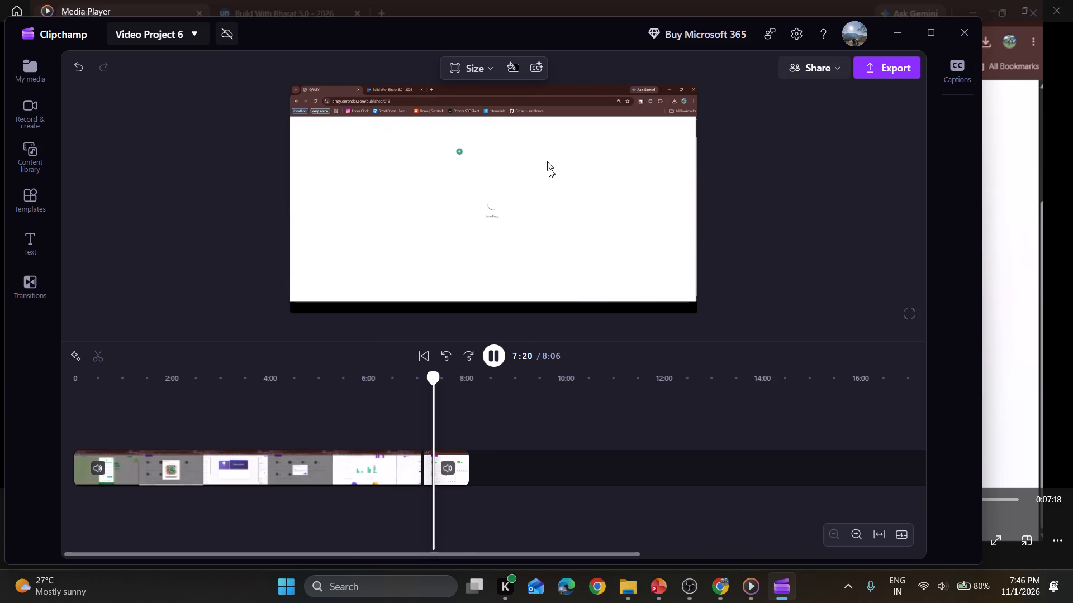
# Set the playback speed of both timeline clips together to 2x.
pyautogui.click(444, 468)
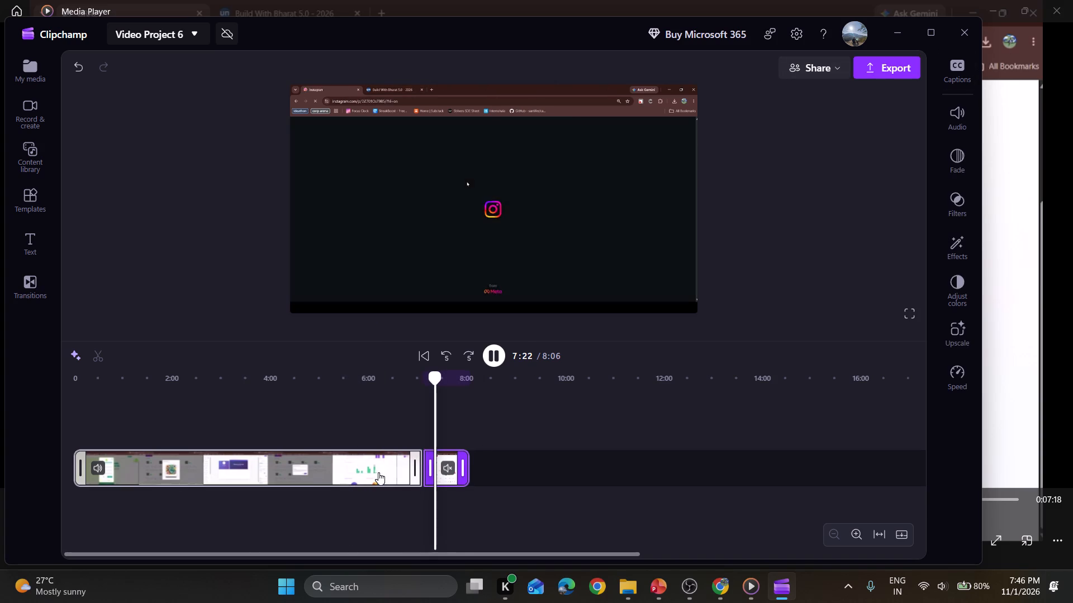
pyautogui.keyDown('ctrl'); pyautogui.click(378, 472); pyautogui.keyUp('ctrl')
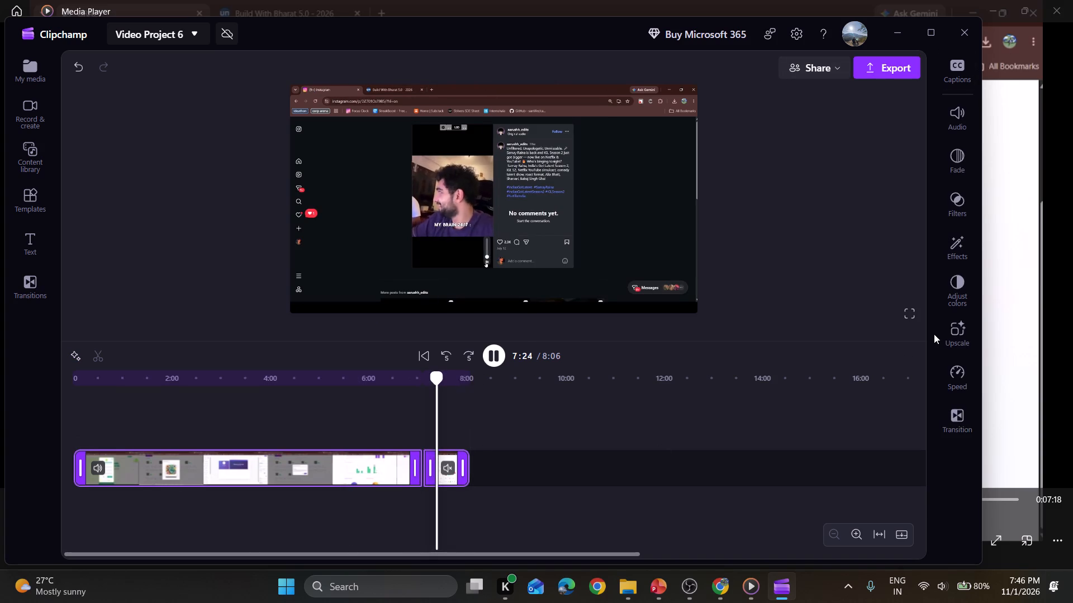
pyautogui.click(450, 466)
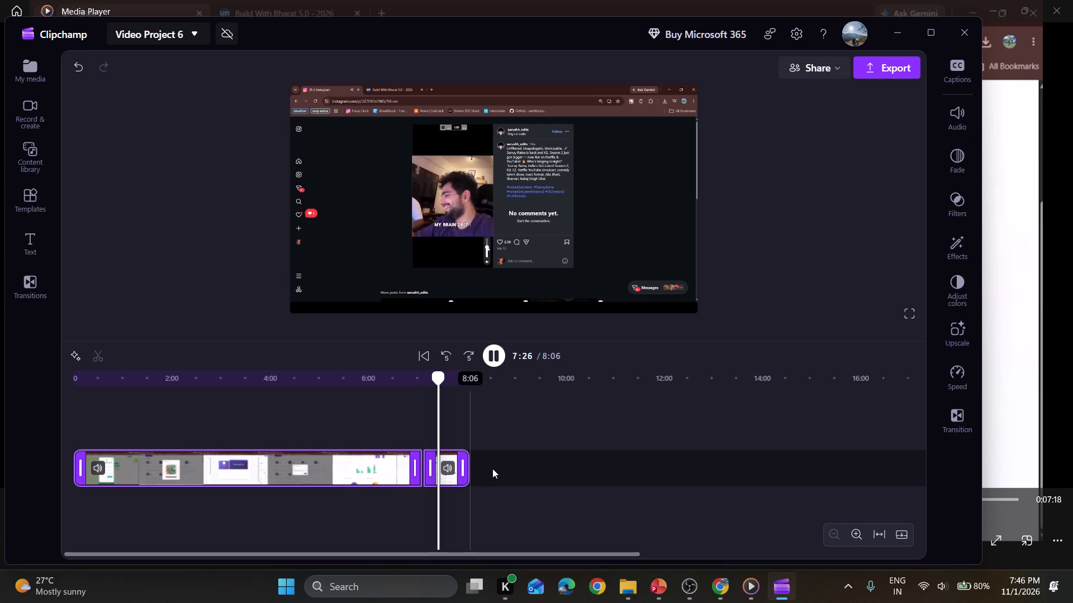
pyautogui.click(966, 382)
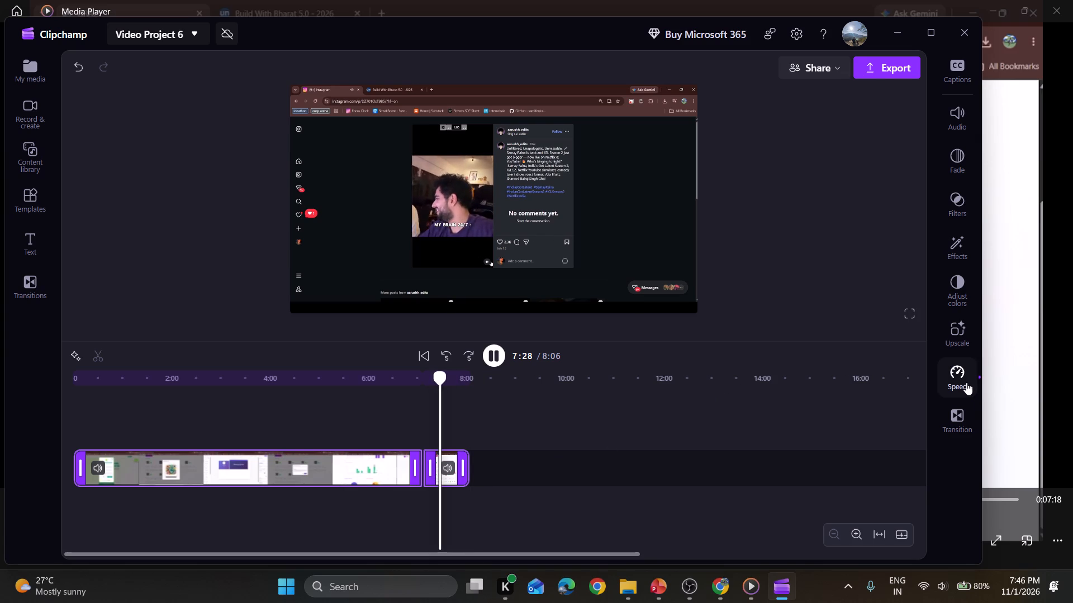
pyautogui.click(855, 133)
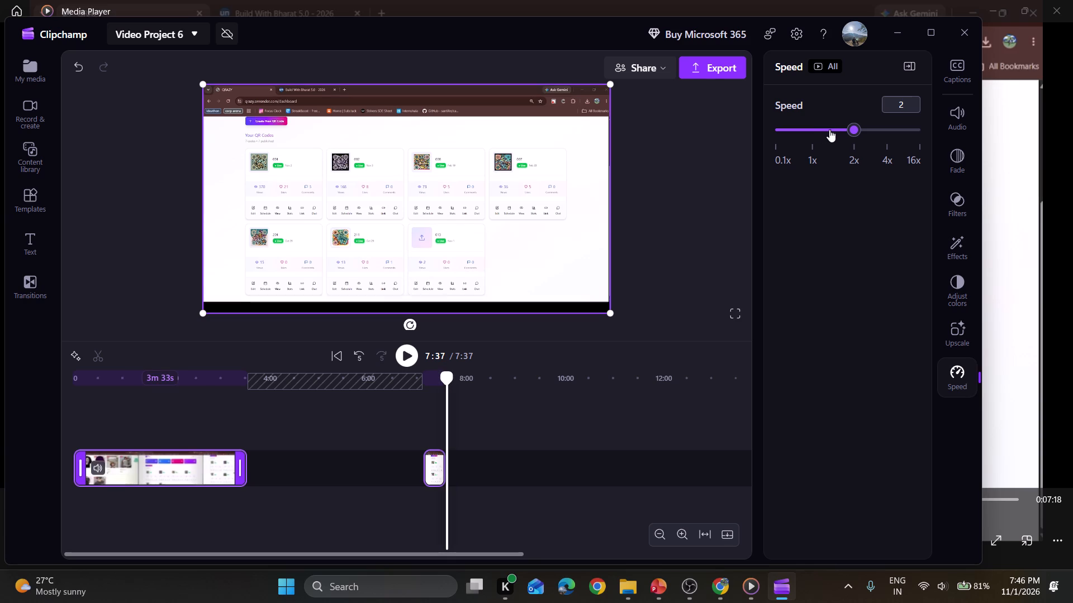
# Remove the empty gap between the two sped-up clips so the second directly follows the first.
pyautogui.click(109, 470)
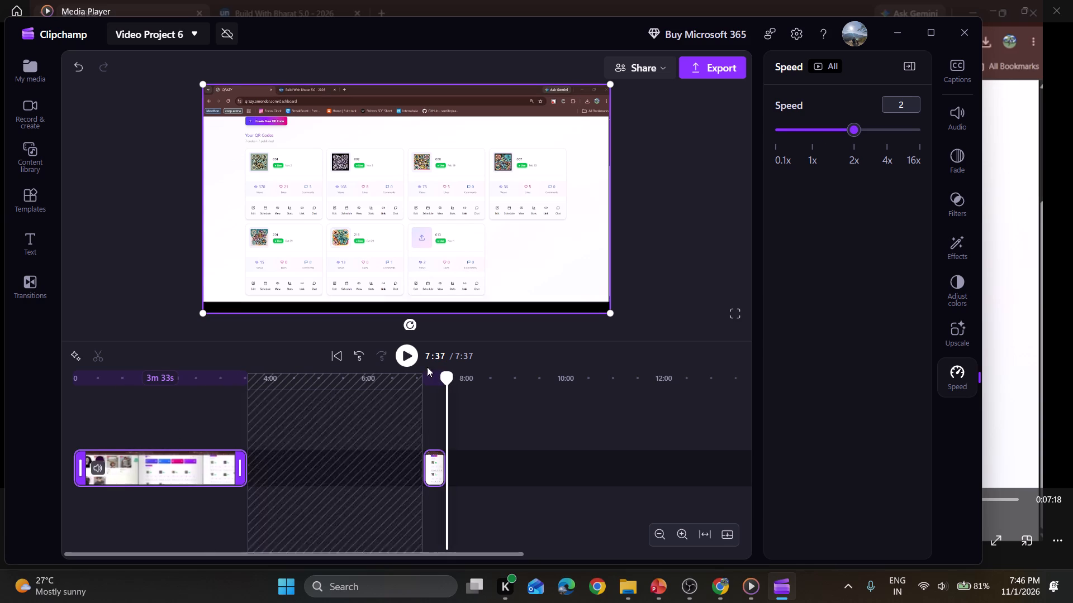
pyautogui.click(344, 470)
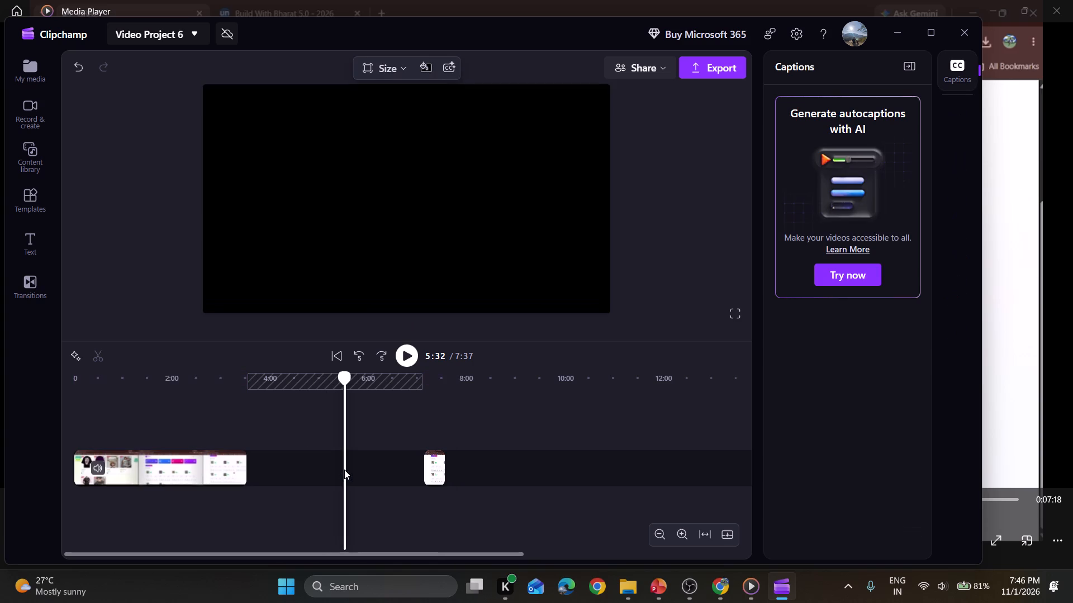
pyautogui.click(320, 468)
pyautogui.click(399, 461)
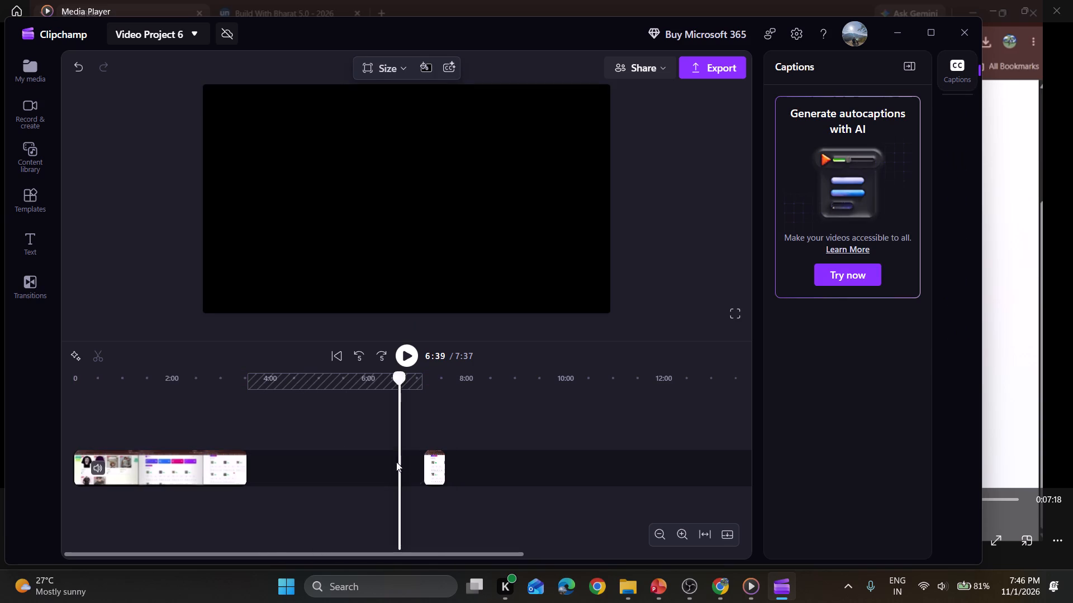
pyautogui.click(366, 468)
pyautogui.click(330, 468)
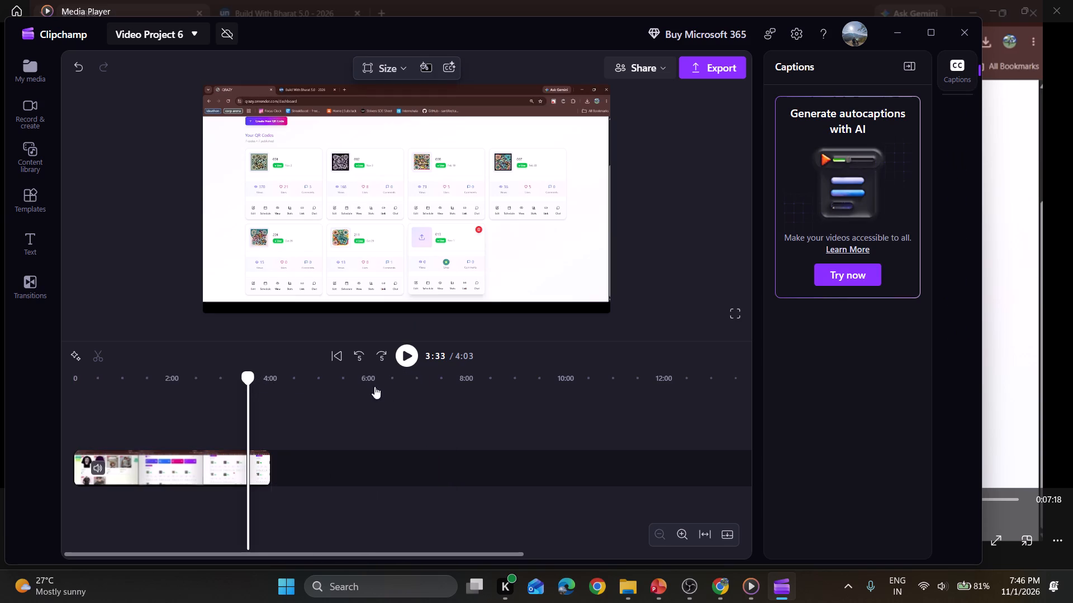
# Play the sped-up video from the beginning and review it in full screen.
pyautogui.moveTo(247, 378); pyautogui.dragTo(0, 400)
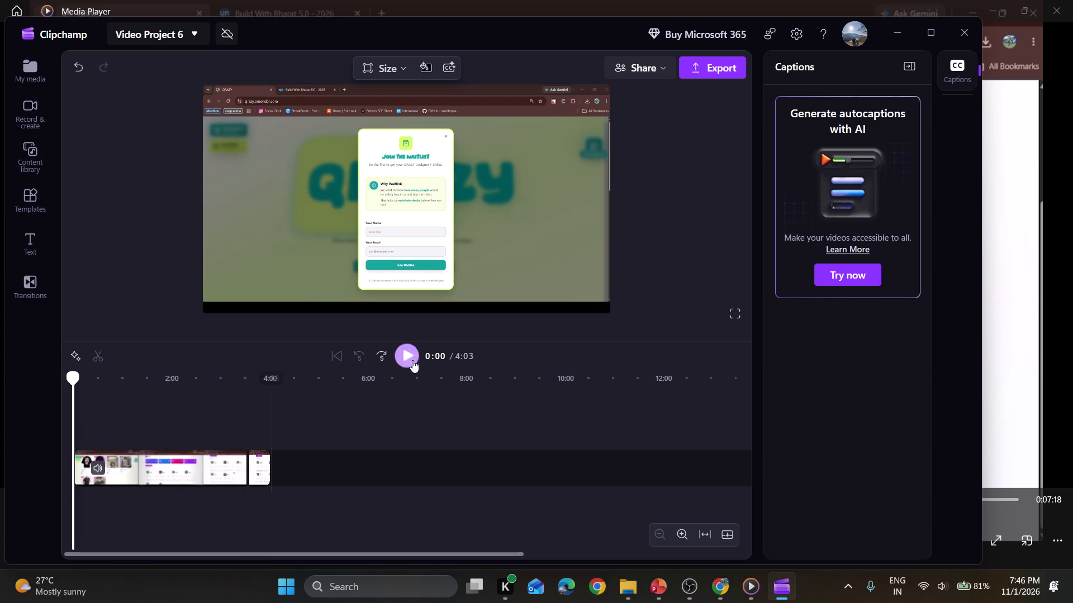
pyautogui.click(412, 356)
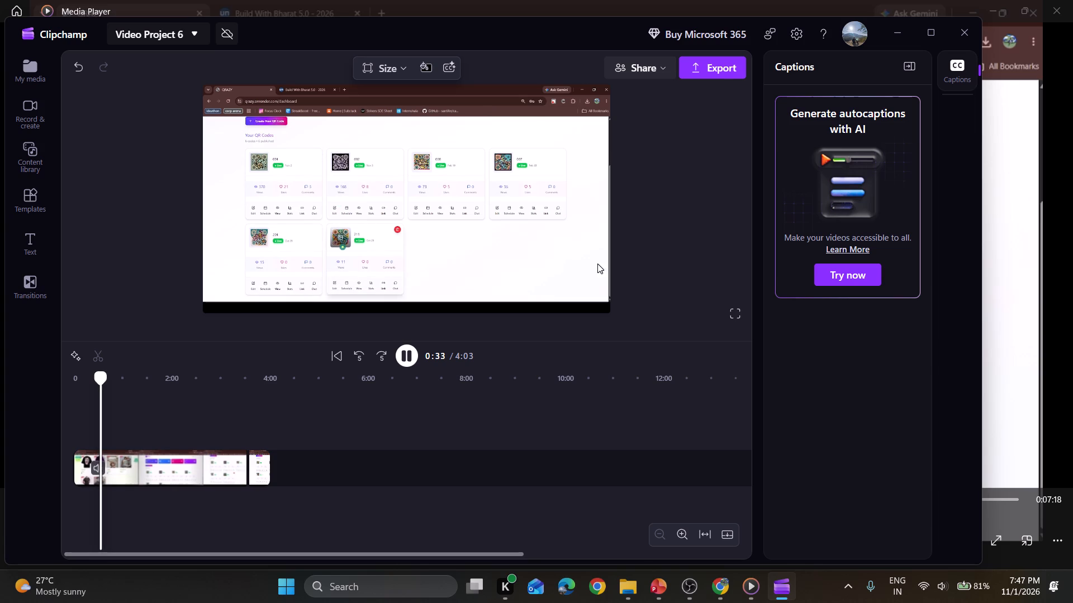
pyautogui.click(736, 309)
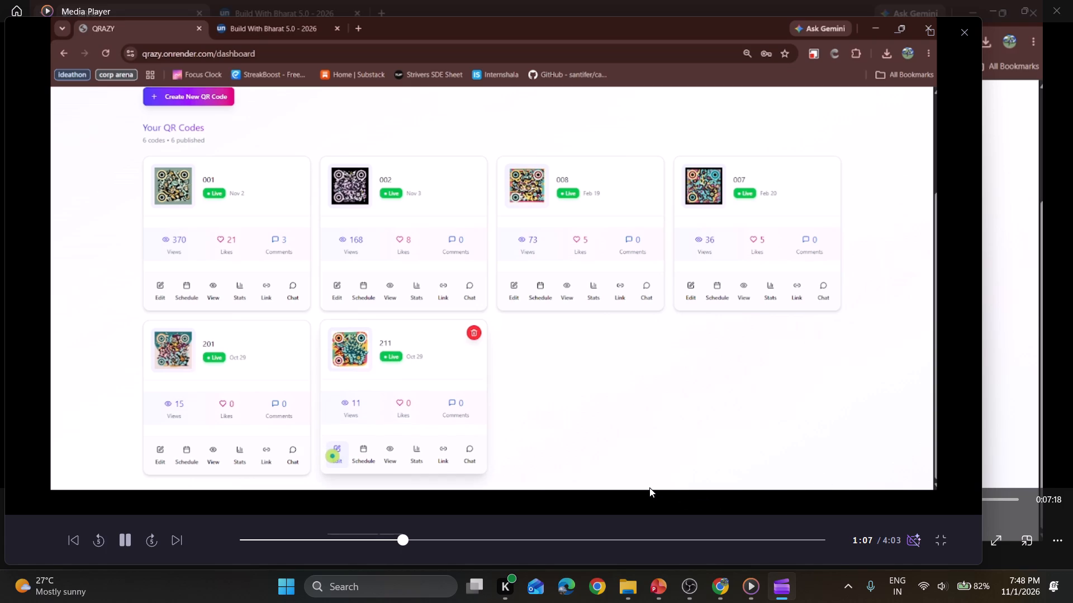
# Start AI transcription of the media in English (United States) with captions shown in the video.
pyautogui.click(910, 543)
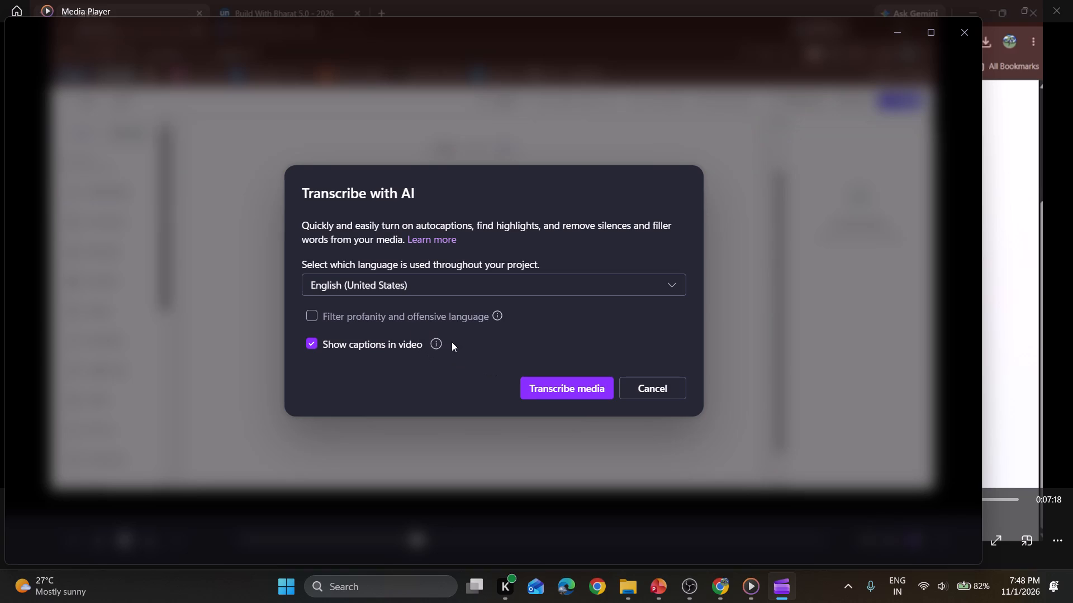
pyautogui.click(548, 389)
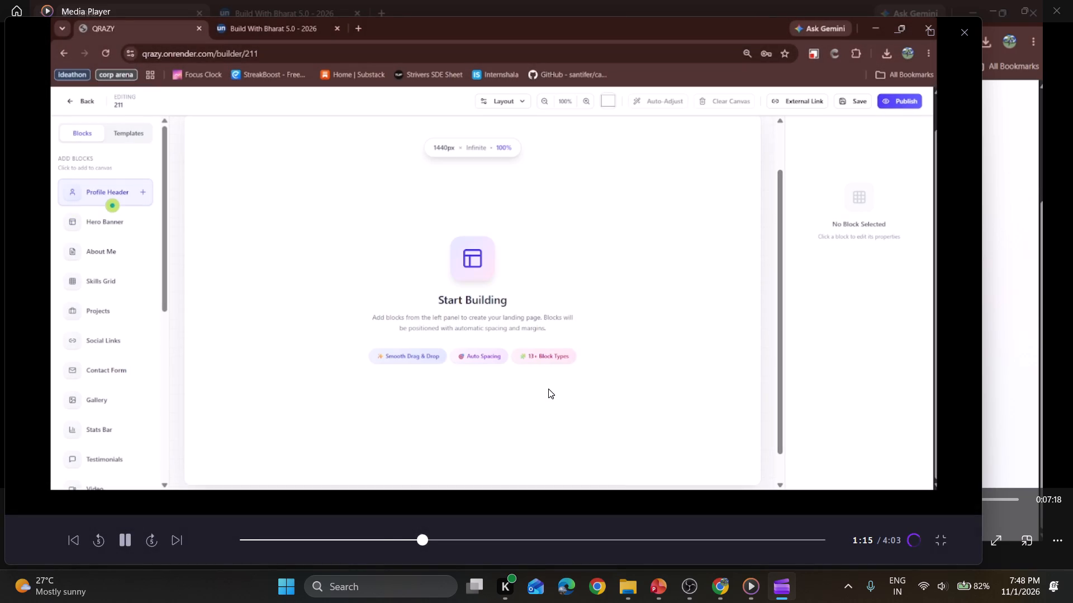
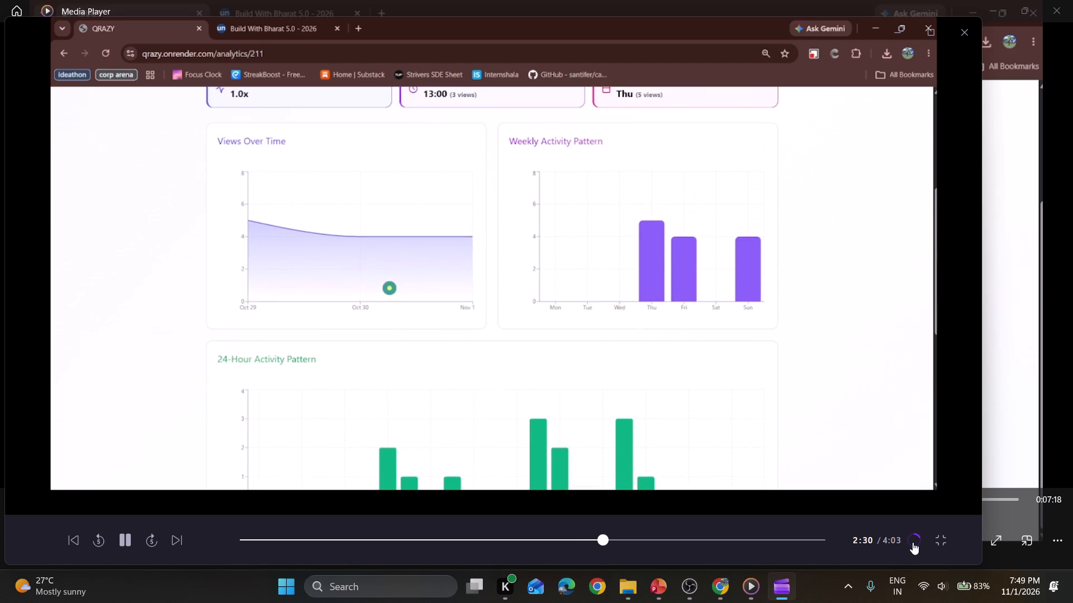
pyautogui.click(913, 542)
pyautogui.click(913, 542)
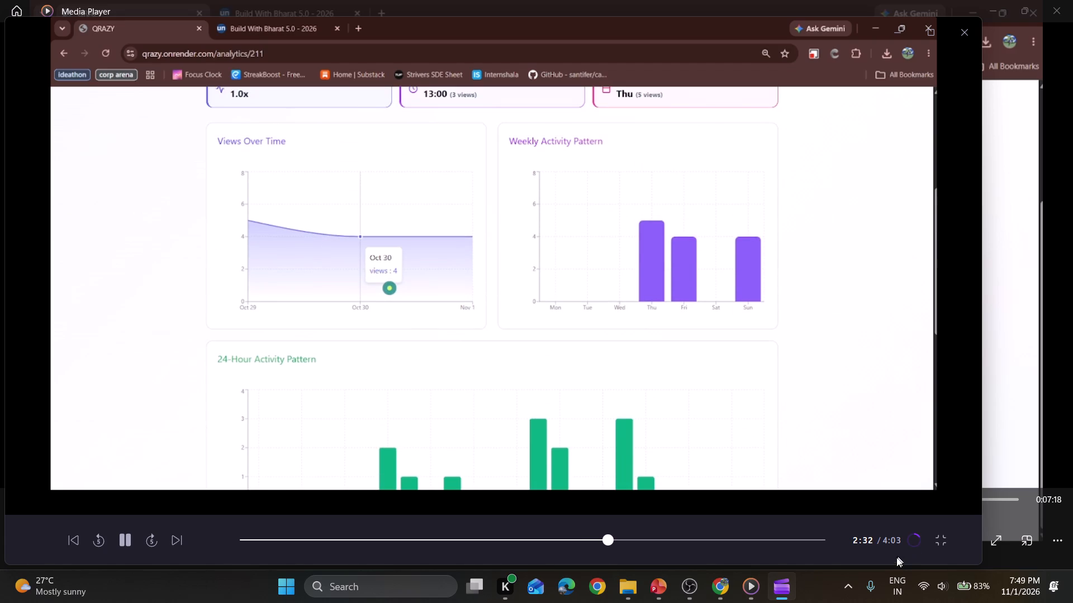
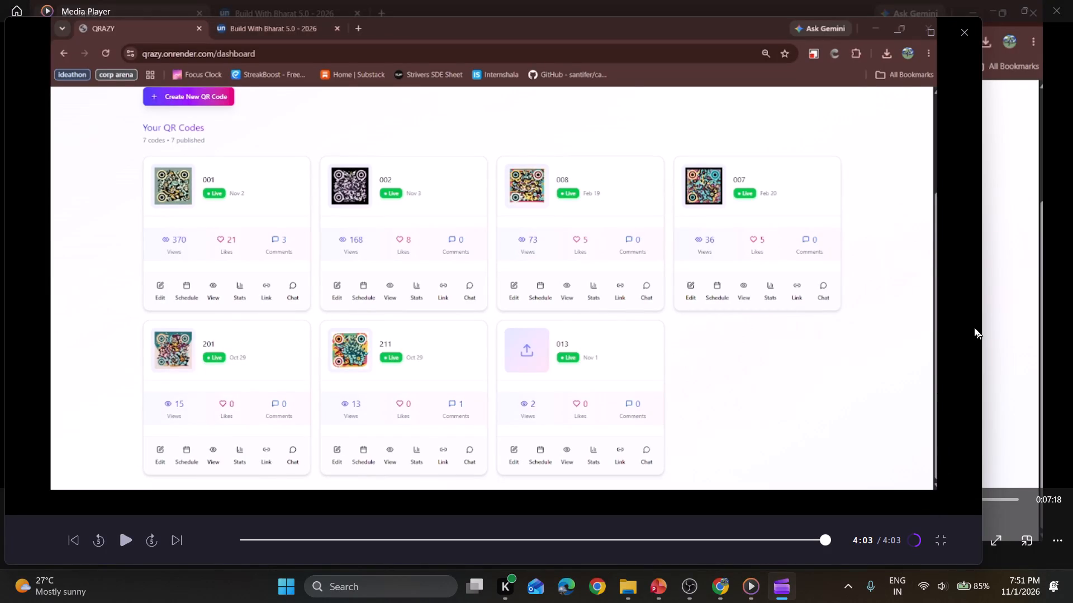
pyautogui.click(967, 36)
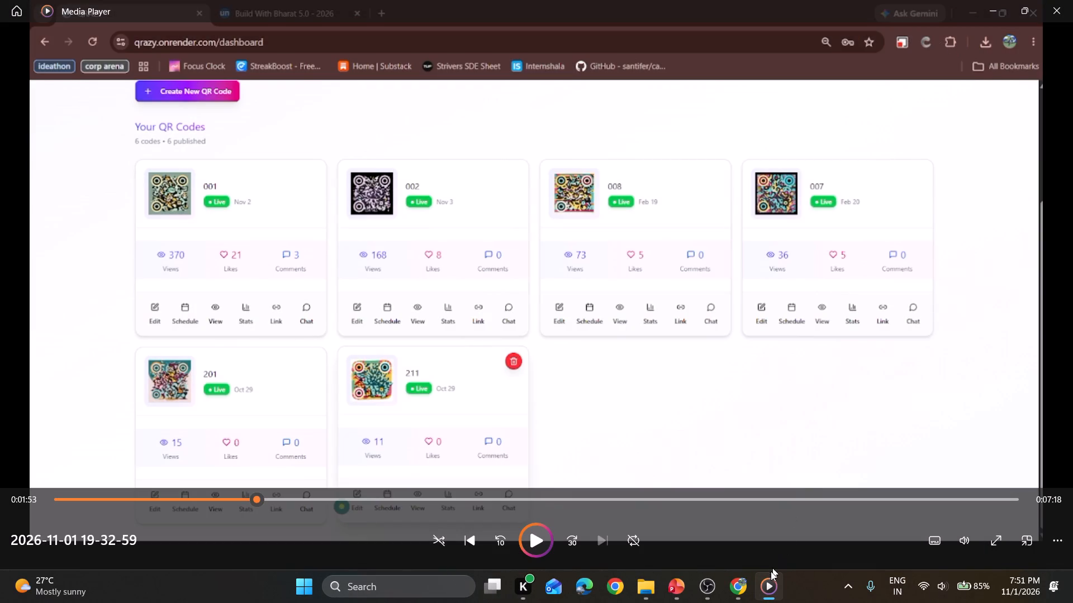
pyautogui.click(415, 587)
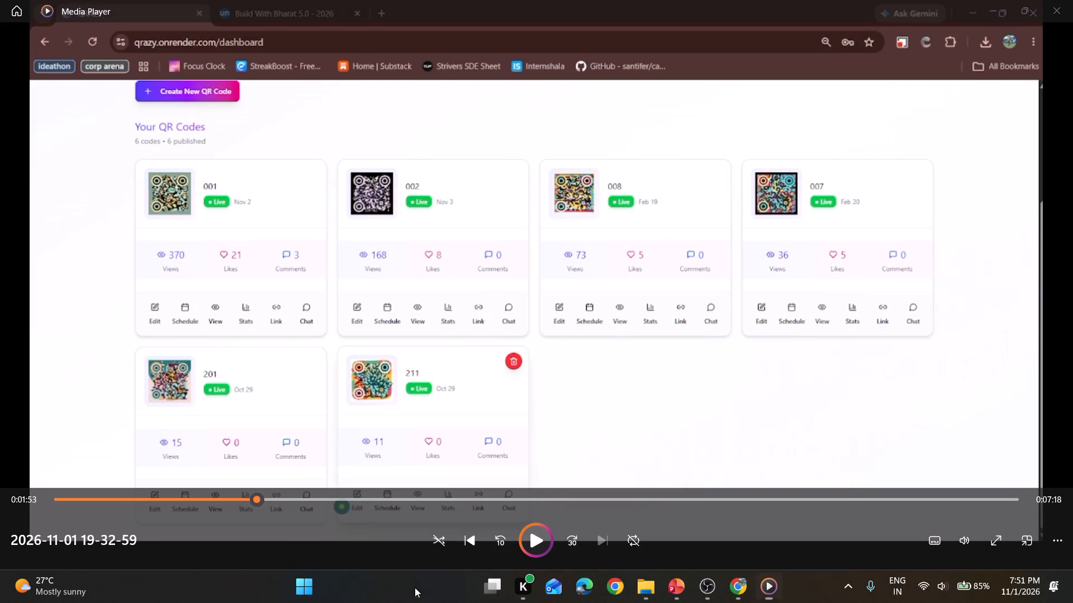
pyautogui.rightClick(263, 163)
pyautogui.rightClick(436, 209)
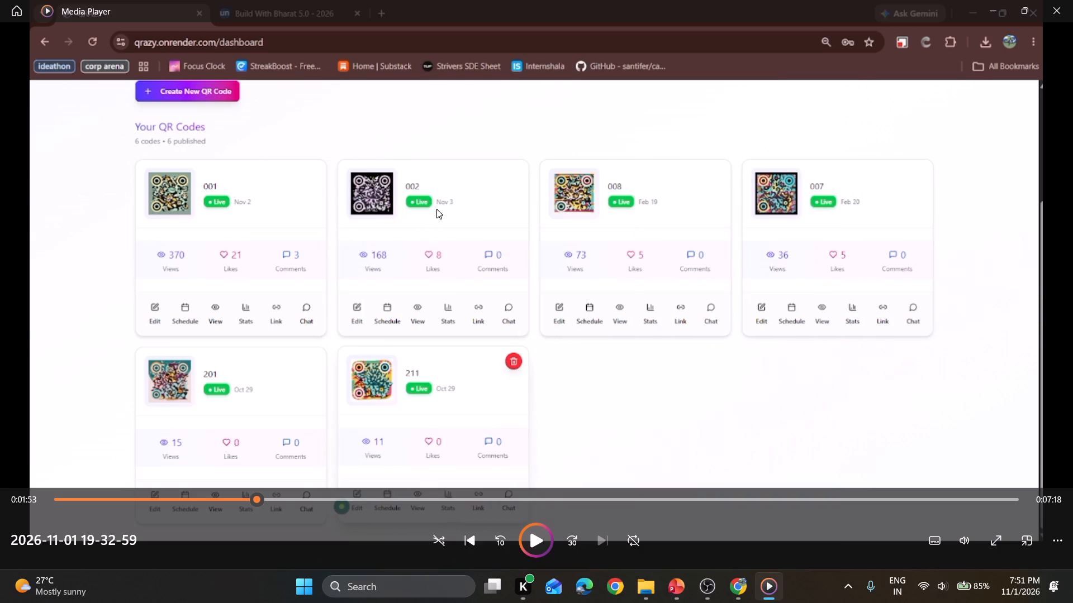
pyautogui.click(486, 297)
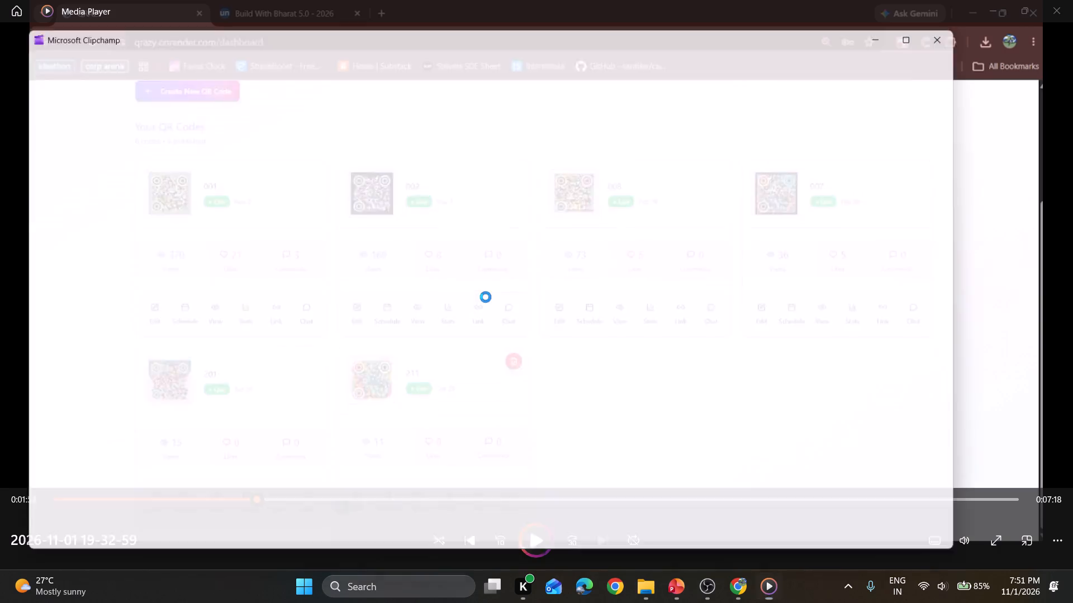
pyautogui.click(920, 33)
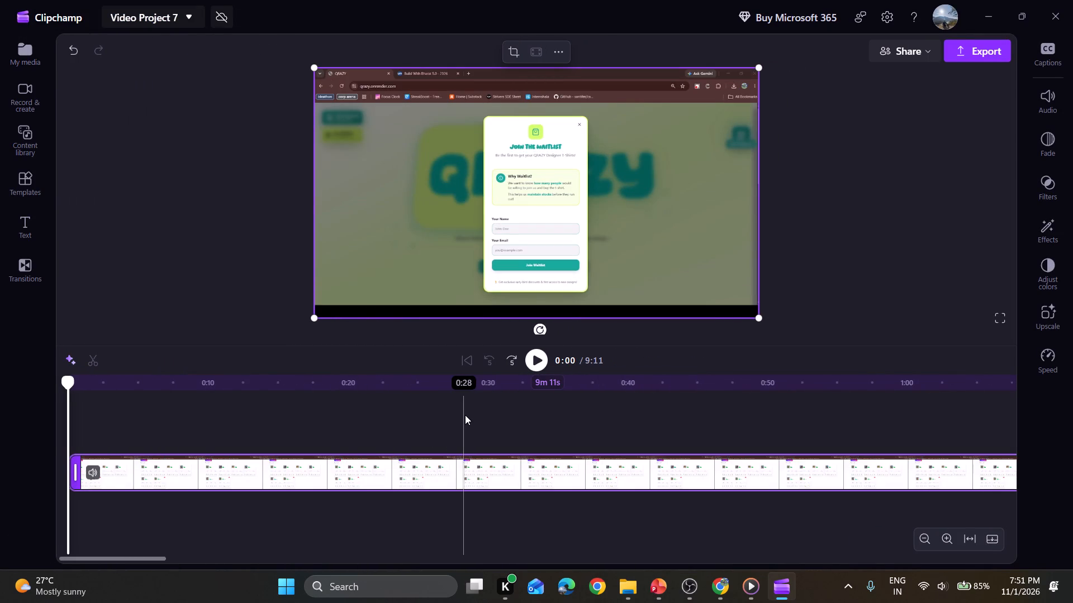
# Split the recording at about 7:07, where the dashboard loads after the website redirect is configured.
pyautogui.keyDown('ctrl'); pyautogui.scroll(-5, 465, 415); pyautogui.keyUp('ctrl')
pyautogui.keyDown('ctrl'); pyautogui.scroll(-5, 471, 470); pyautogui.keyUp('ctrl')
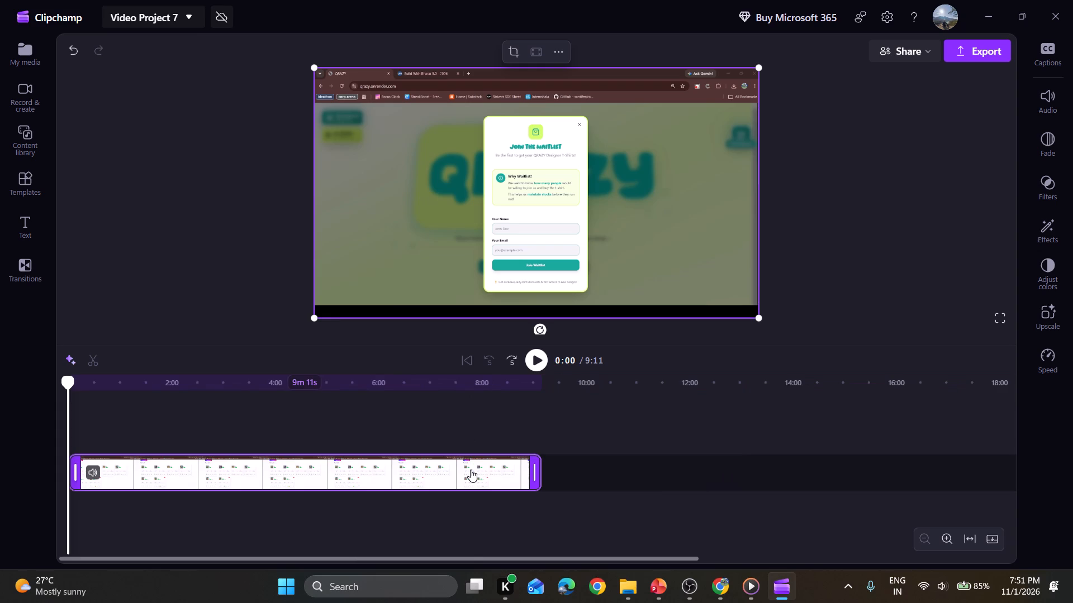
pyautogui.keyDown('ctrl'); pyautogui.scroll(2, 471, 470); pyautogui.keyUp('ctrl')
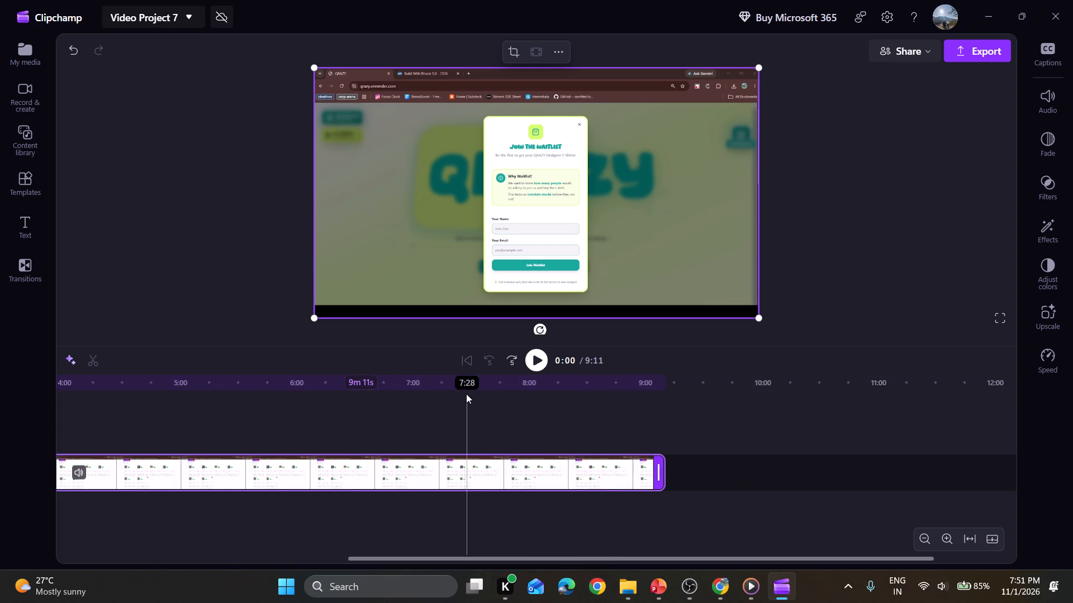
pyautogui.click(425, 390)
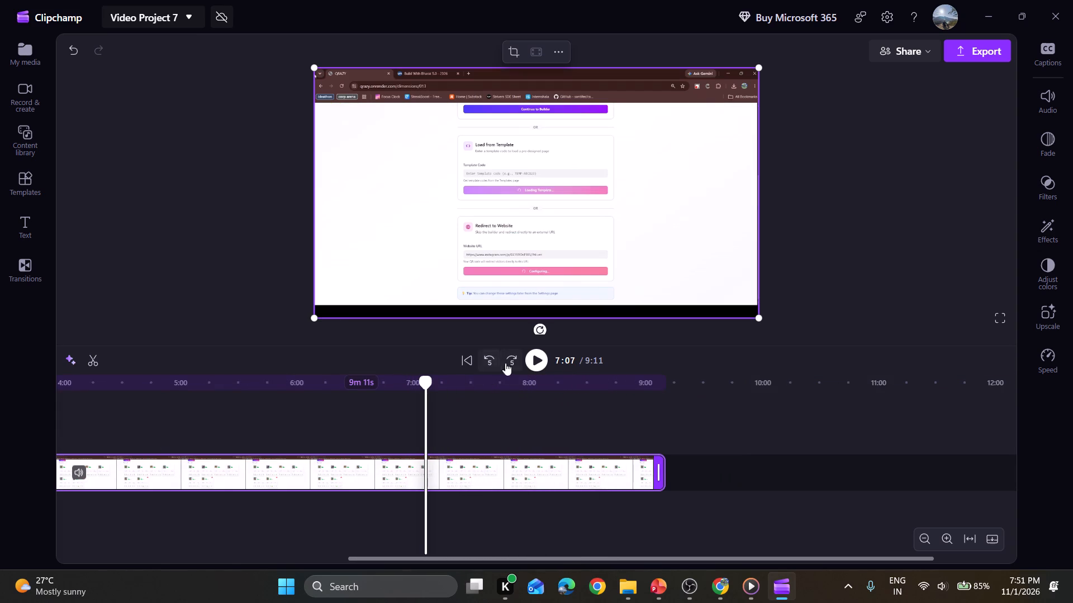
pyautogui.click(529, 356)
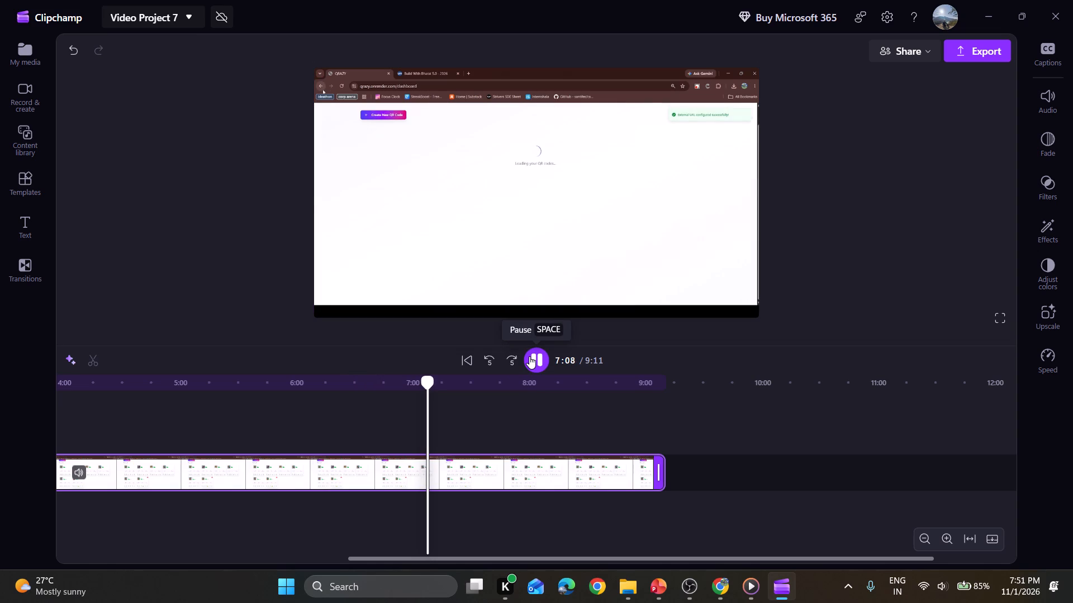
pyautogui.click(529, 356)
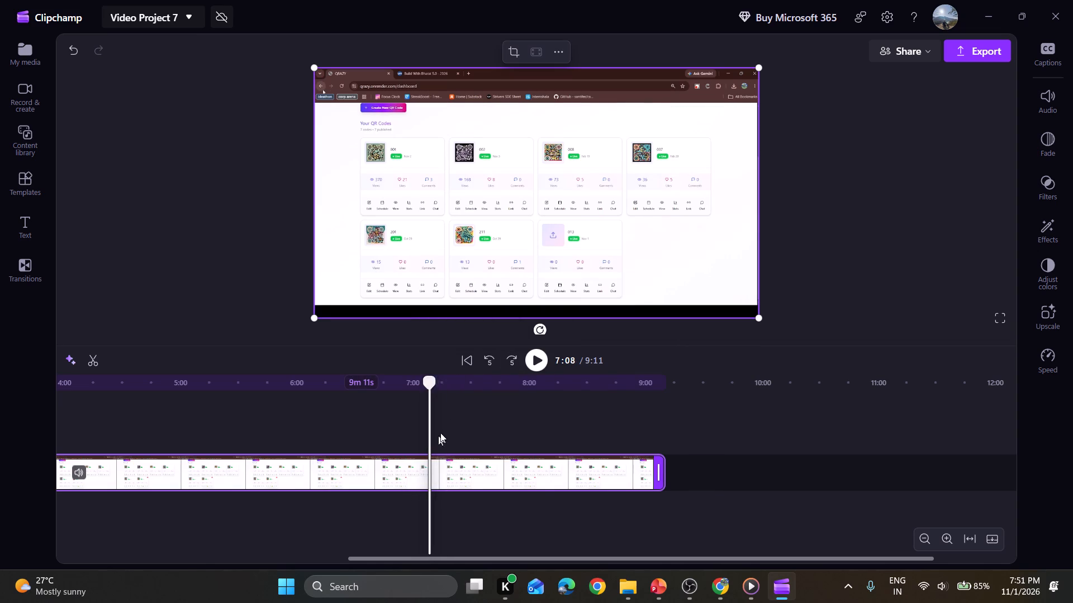
pyautogui.keyDown('ctrl'); pyautogui.scroll(1, 449, 417); pyautogui.keyUp('ctrl')
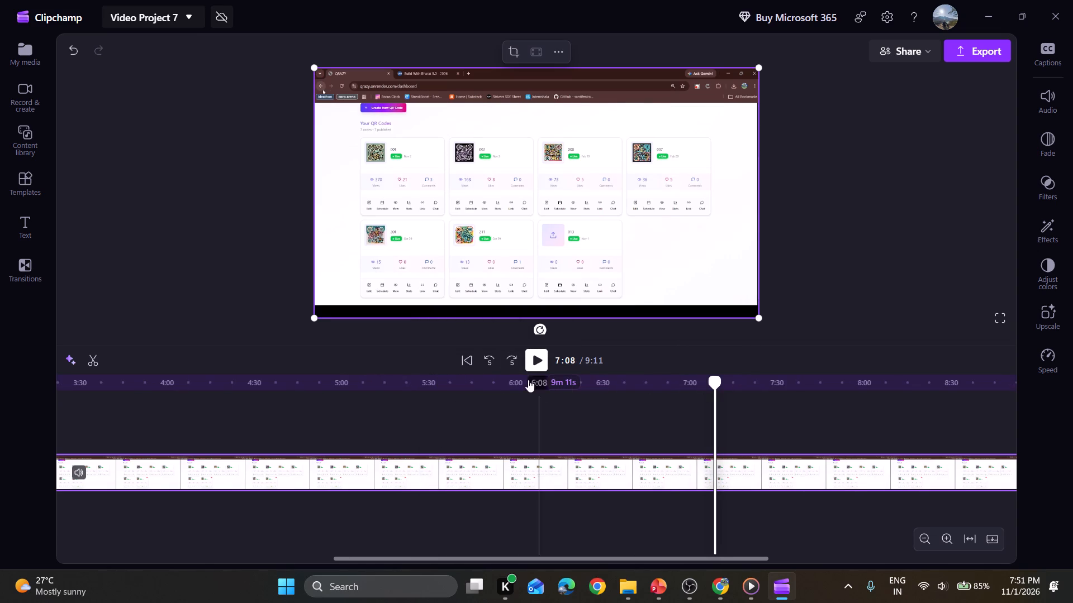
pyautogui.click(485, 357)
pyautogui.click(539, 356)
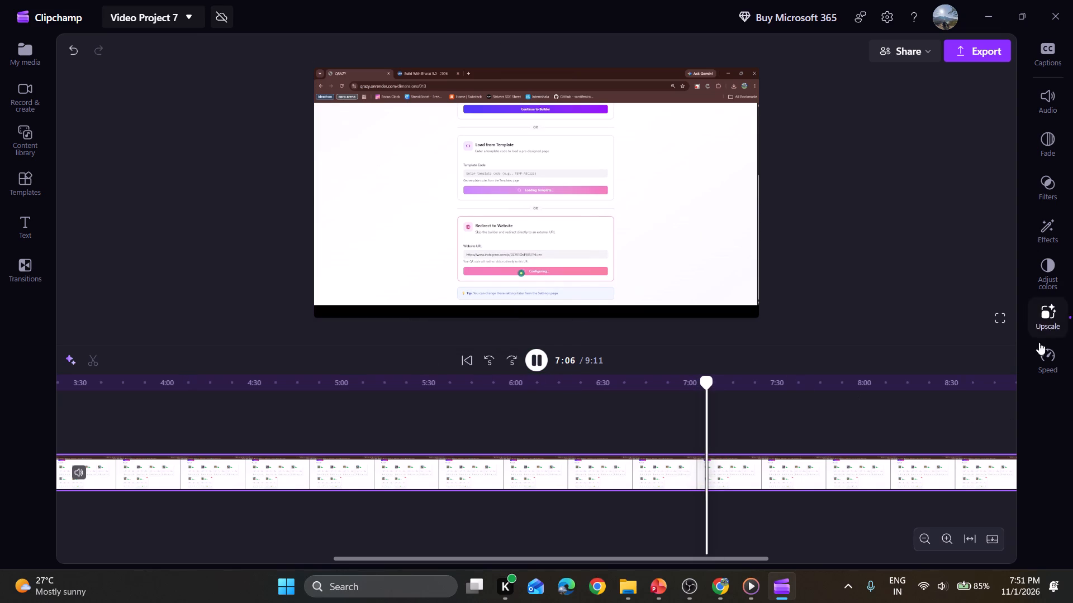
pyautogui.press('space')
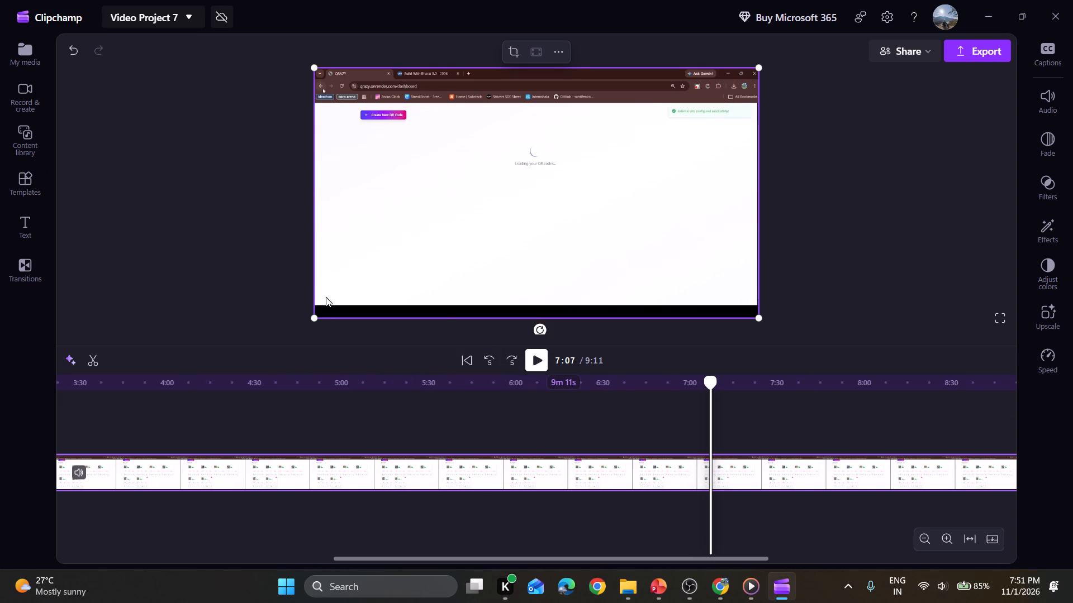
pyautogui.click(87, 367)
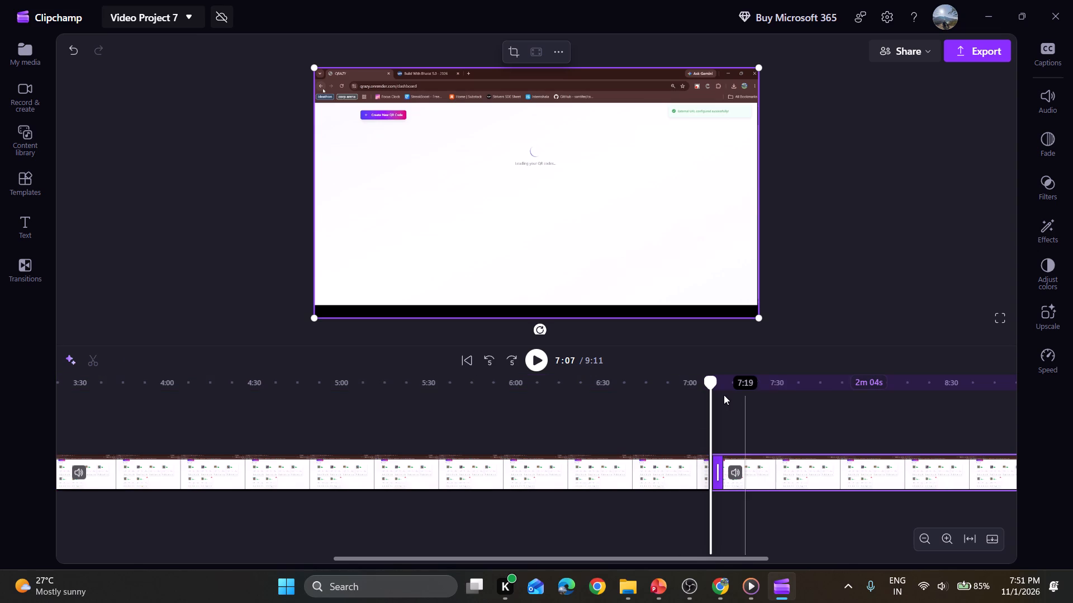
# Split the second clip at about 8:13, on the dashboard just before QR code 013 is viewed.
pyautogui.moveTo(713, 381); pyautogui.dragTo(996, 372)
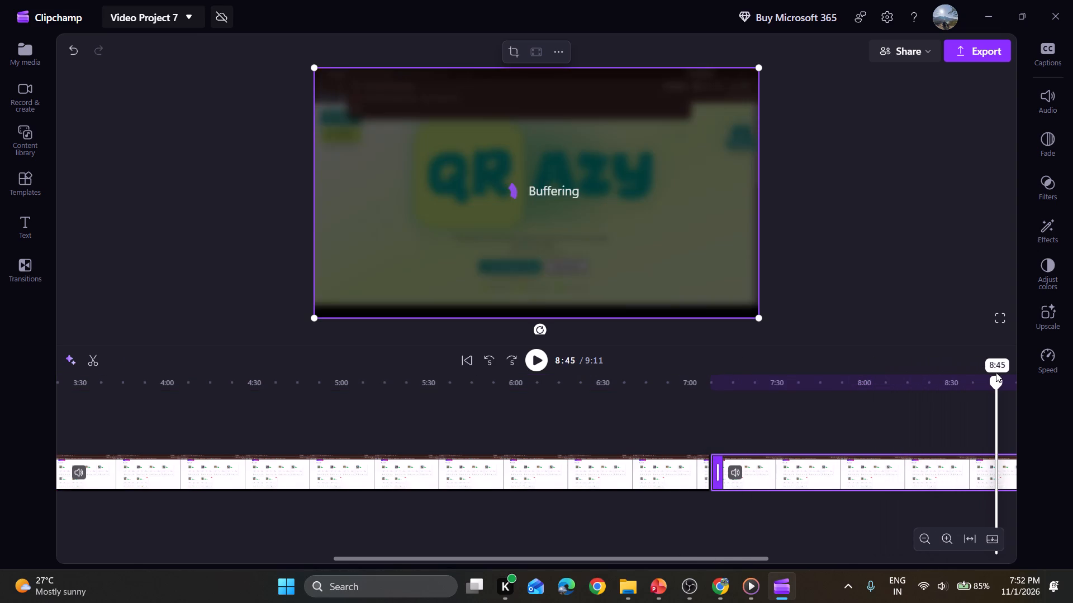
pyautogui.moveTo(996, 372); pyautogui.dragTo(926, 375)
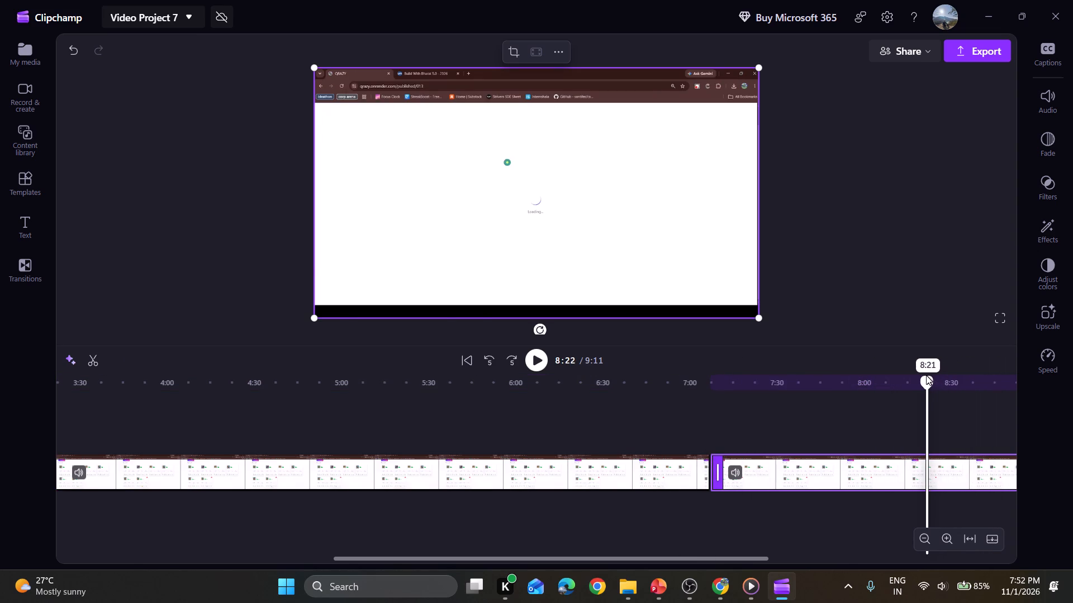
pyautogui.moveTo(926, 375); pyautogui.dragTo(900, 381)
pyautogui.click(531, 365)
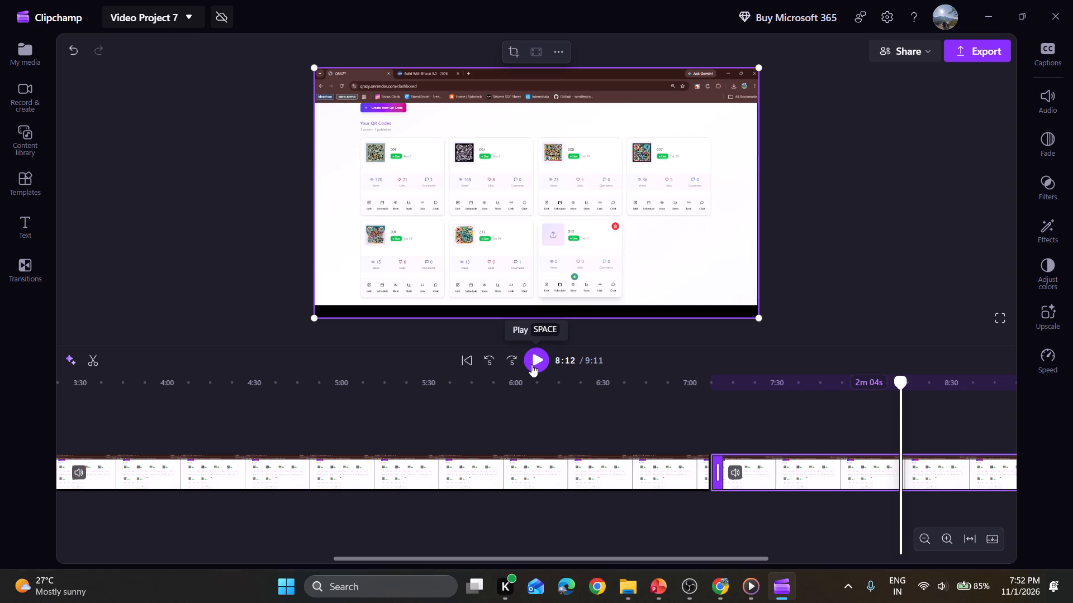
pyautogui.click(531, 365)
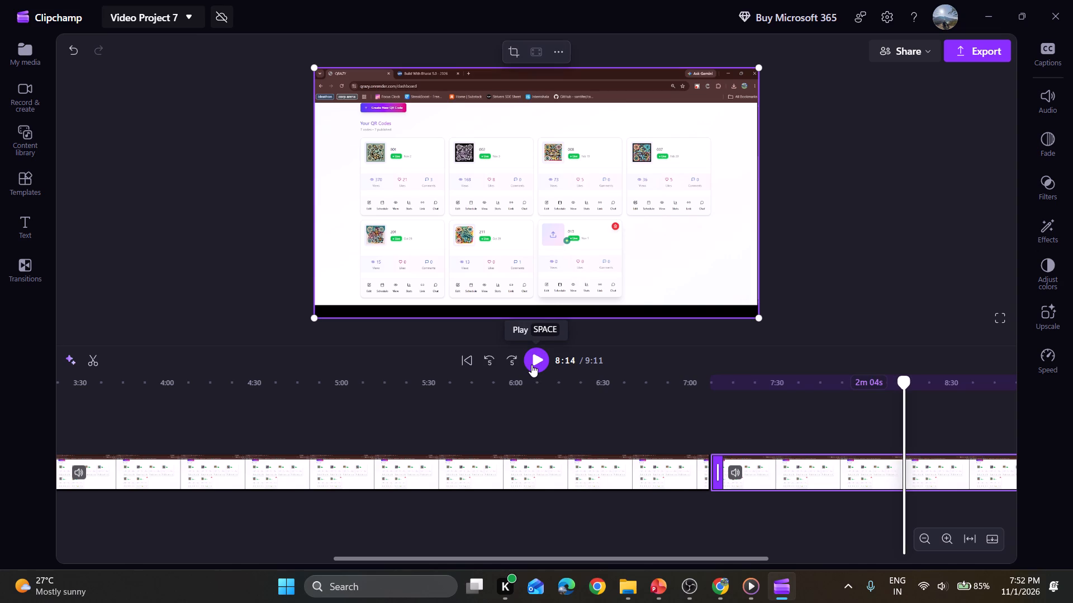
pyautogui.click(904, 377)
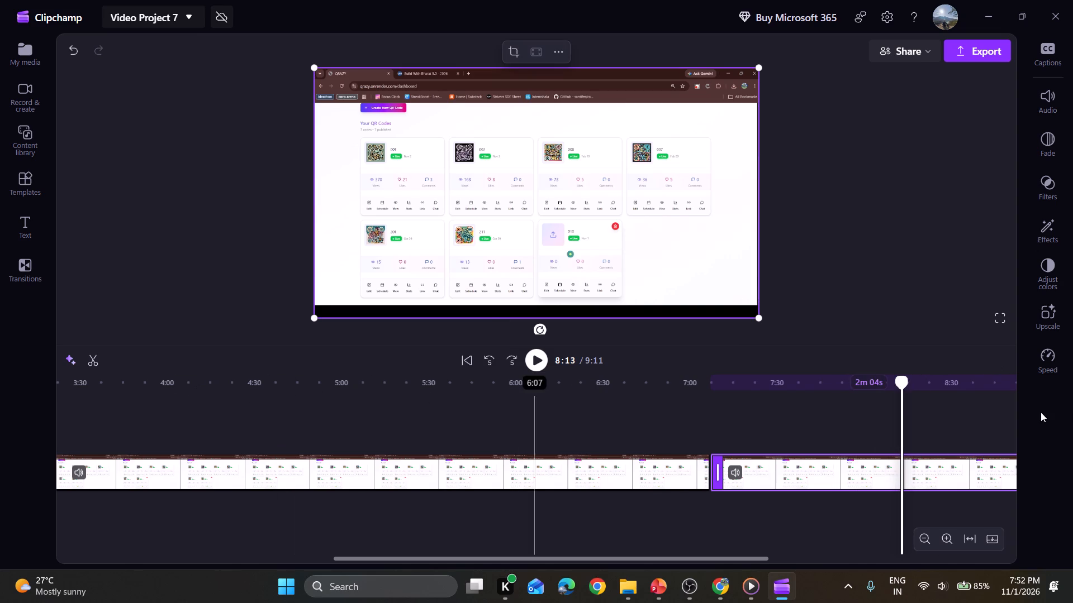
pyautogui.click(84, 362)
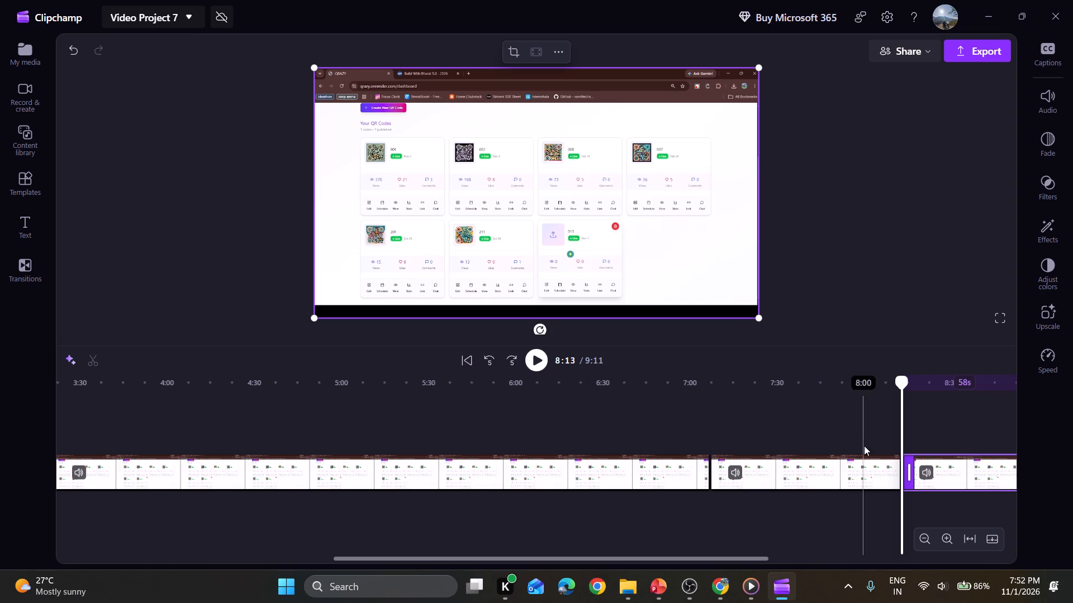
# Delete the middle section between the cuts at 7:07 and 8:13.
pyautogui.click(844, 472)
pyautogui.press('Delete')
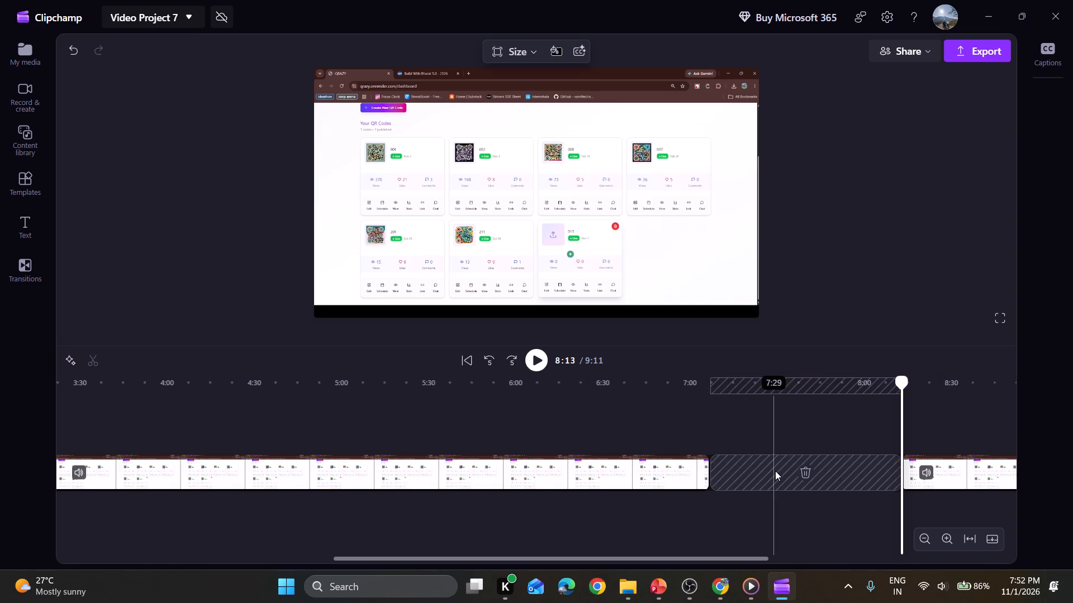
# Close the empty gap between 7:07 and 8:13 so the last clip directly follows the first.
pyautogui.click(777, 471)
pyautogui.click(818, 472)
pyautogui.click(804, 472)
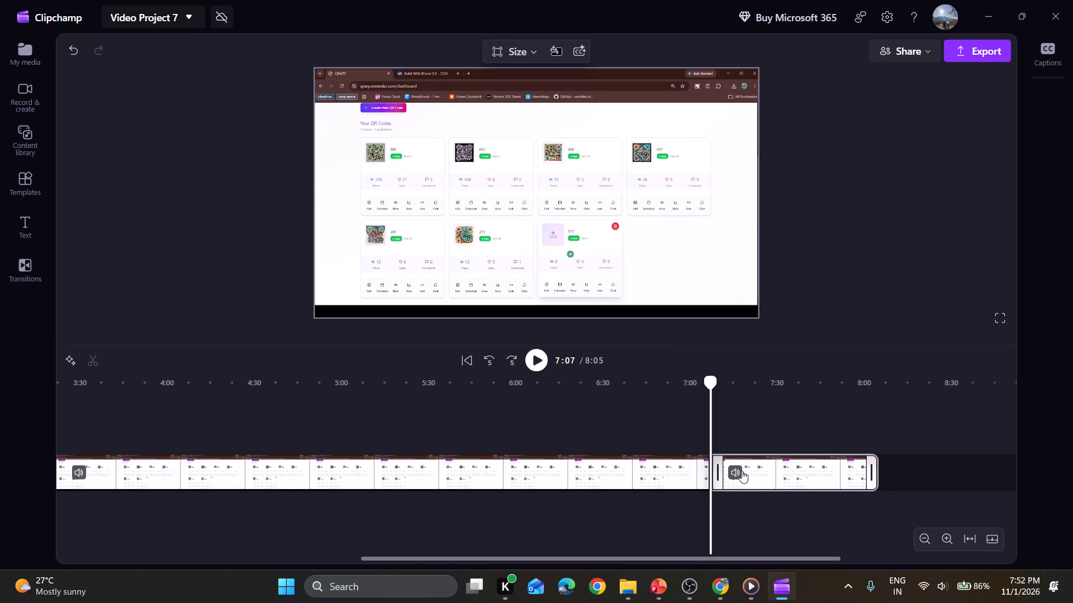
# Play the video from about 6:59 across the join between the two clips to check the cut.
pyautogui.moveTo(702, 378); pyautogui.dragTo(690, 381)
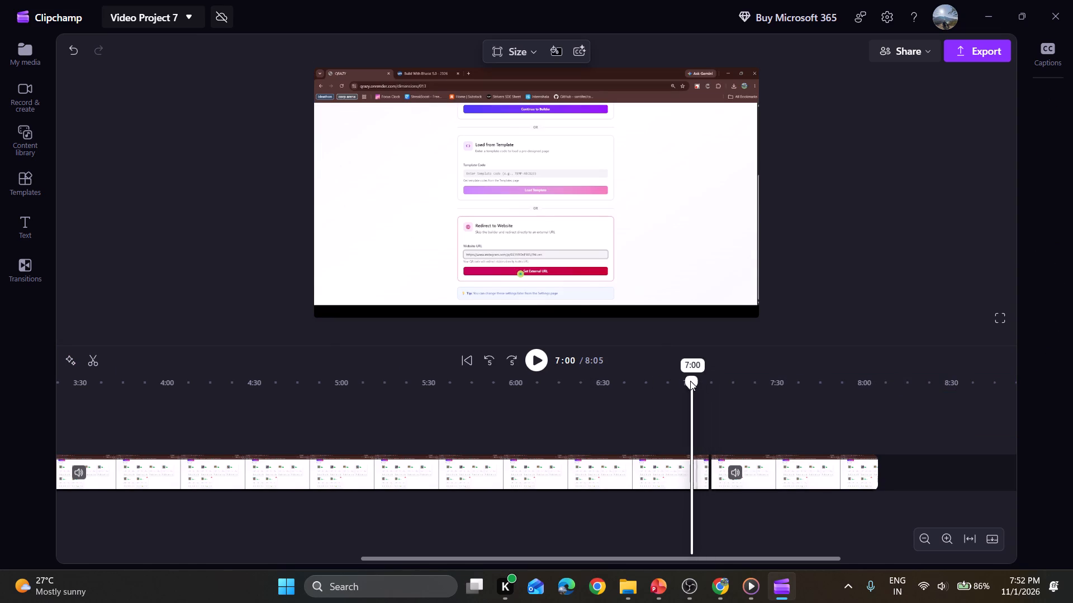
pyautogui.moveTo(690, 381); pyautogui.dragTo(685, 384)
pyautogui.click(535, 364)
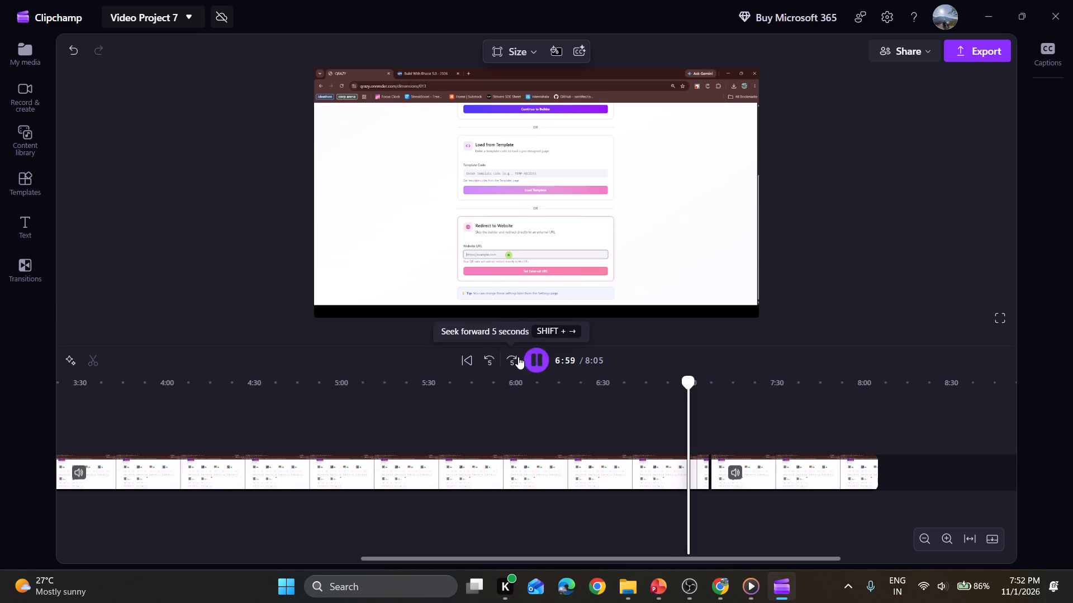
pyautogui.click(509, 356)
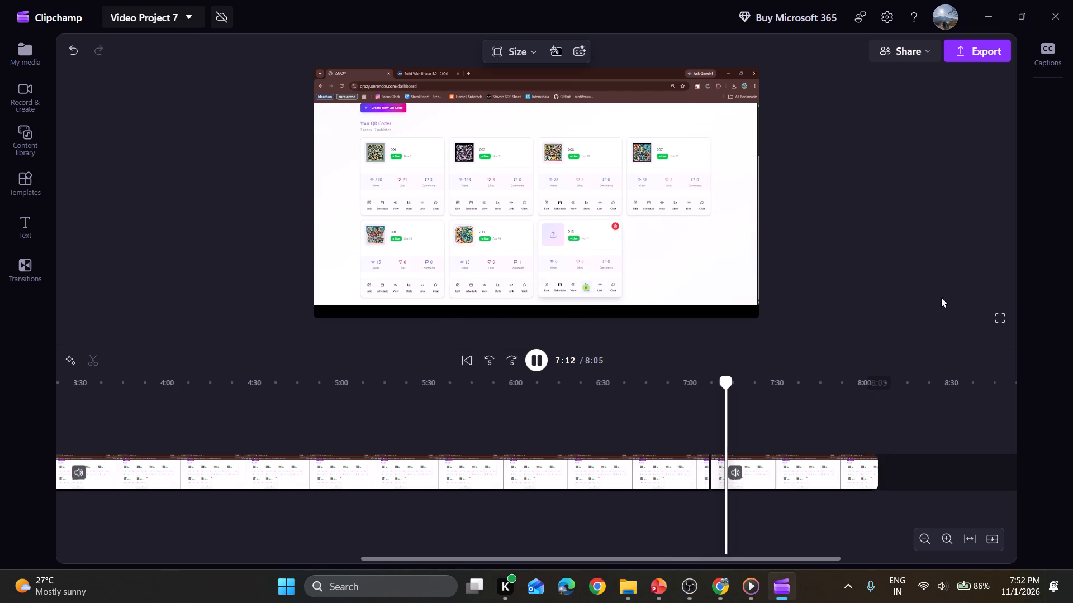
# Set the playback speed of both timeline clips to 2x.
pyautogui.click(796, 497)
pyautogui.click(801, 485)
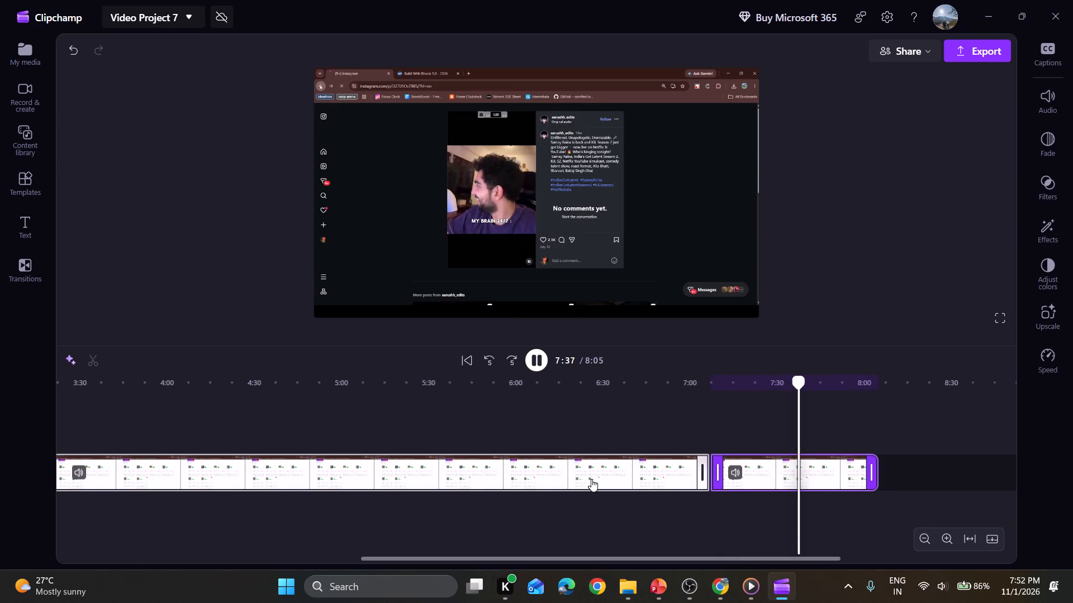
pyautogui.keyDown('shift'); pyautogui.click(591, 479); pyautogui.keyUp('shift')
pyautogui.click(1047, 362)
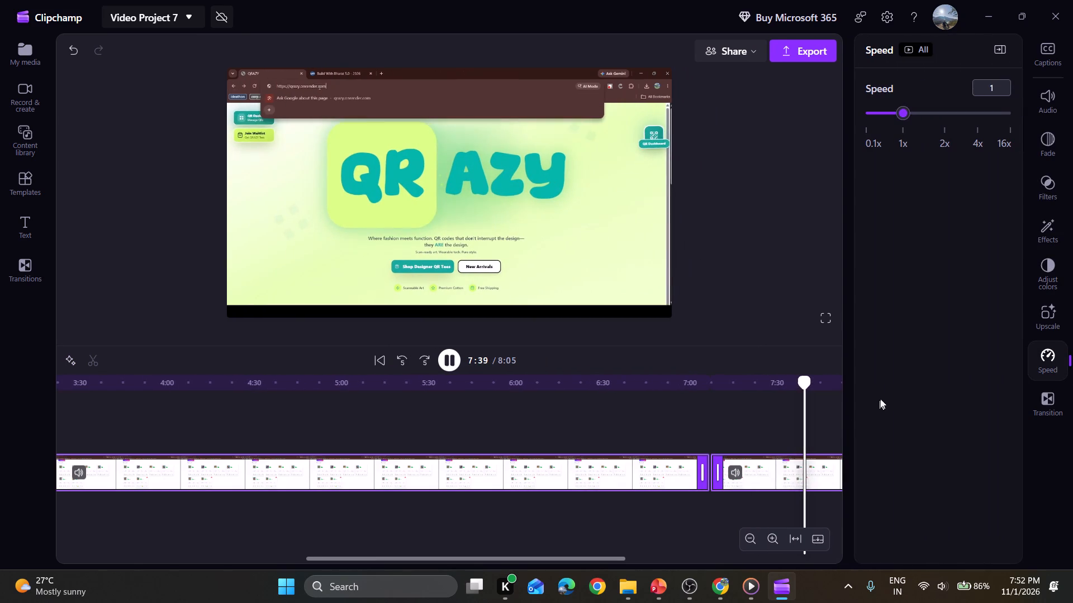
pyautogui.click(947, 114)
pyautogui.click(946, 113)
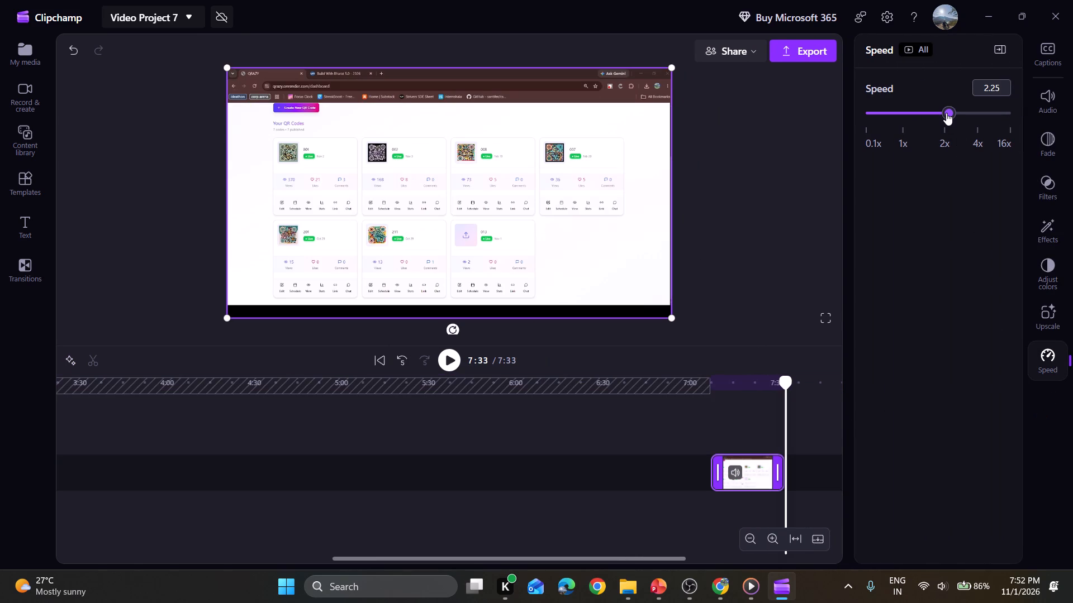
pyautogui.click(942, 113)
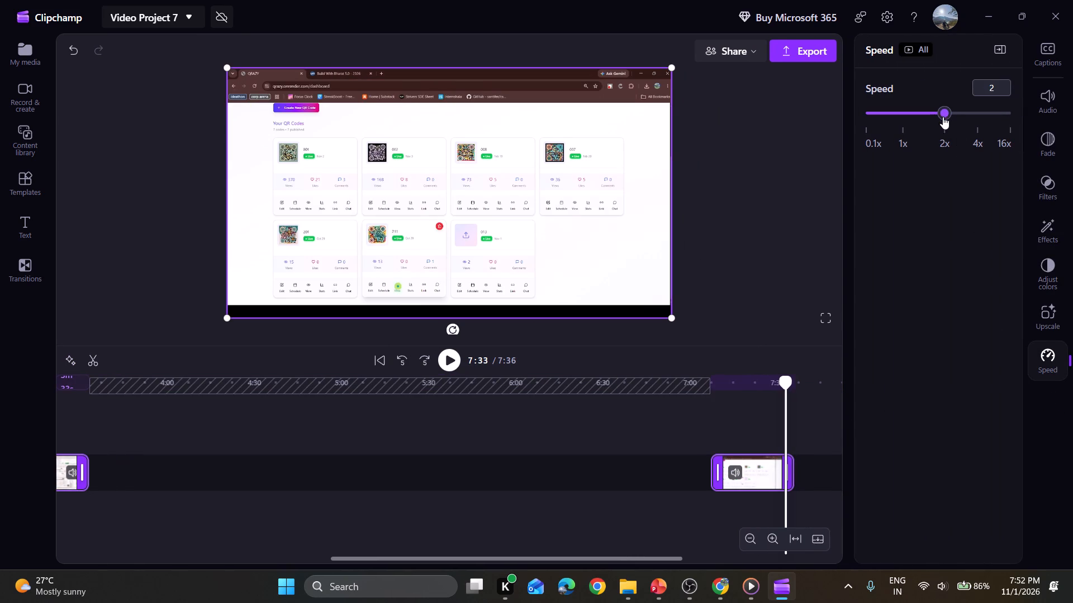
# Close the empty gap between the two sped-up clips on the timeline.
pyautogui.click(450, 363)
pyautogui.click(440, 456)
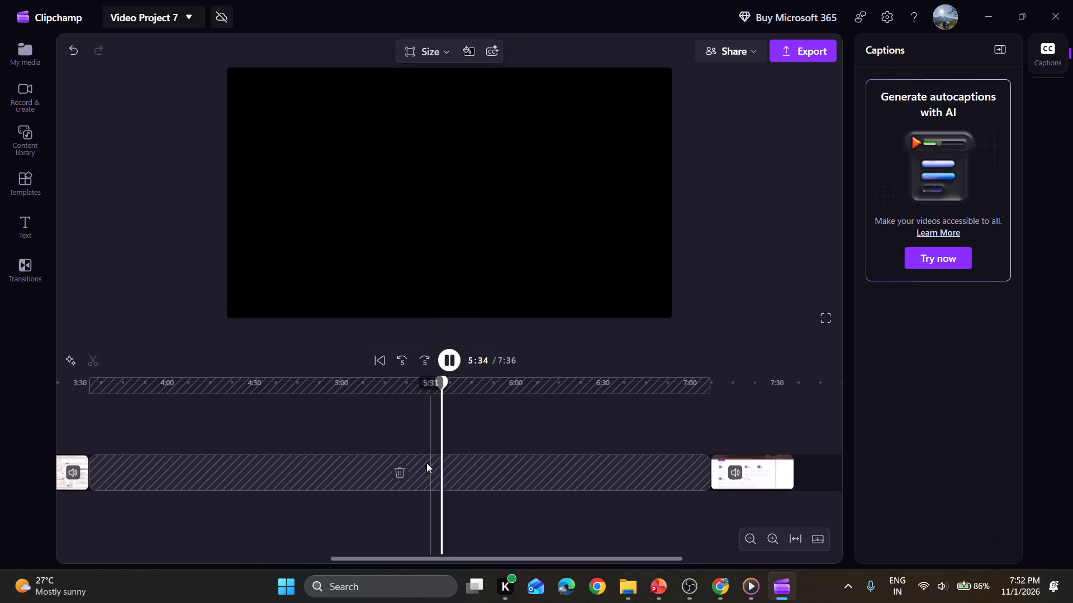
pyautogui.click(402, 477)
# Select the first clip on the timeline.
pyautogui.click(113, 486)
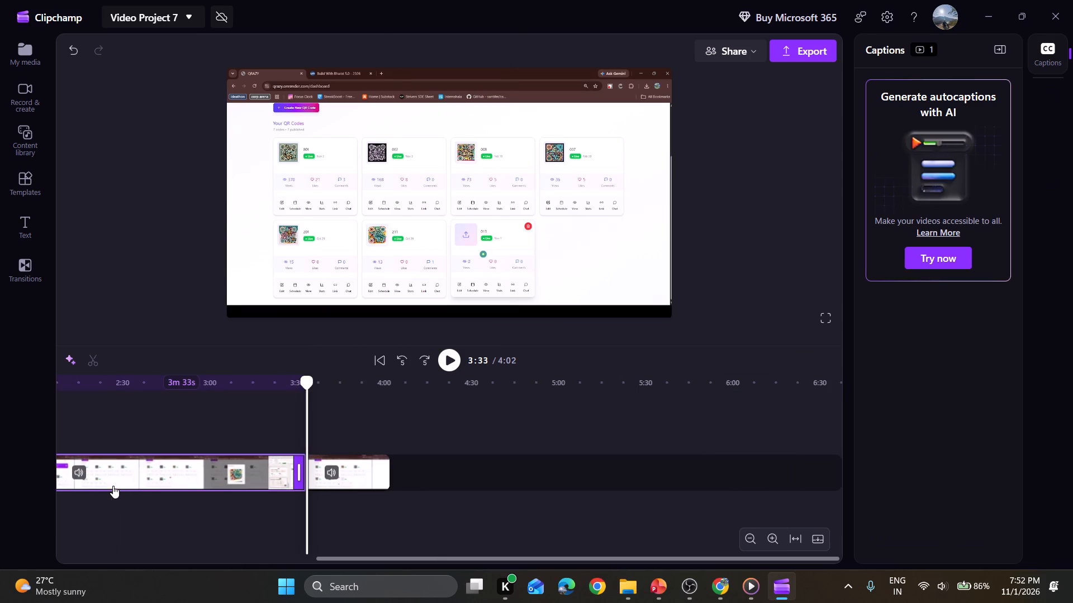
# Play the video from the join between the two clips and check the speed setting of each clip.
pyautogui.click(441, 355)
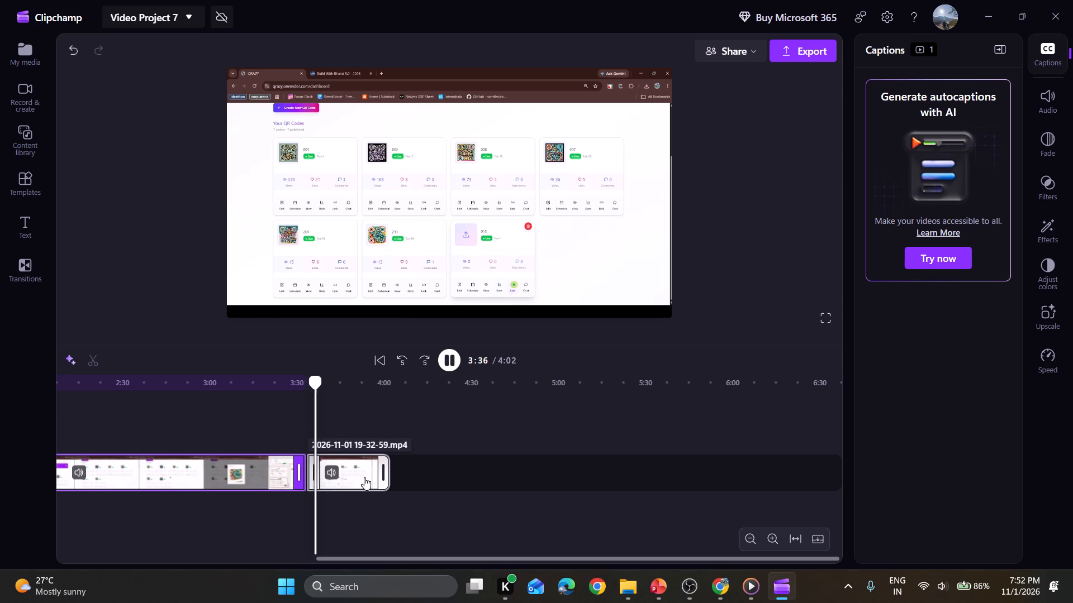
pyautogui.click(1047, 358)
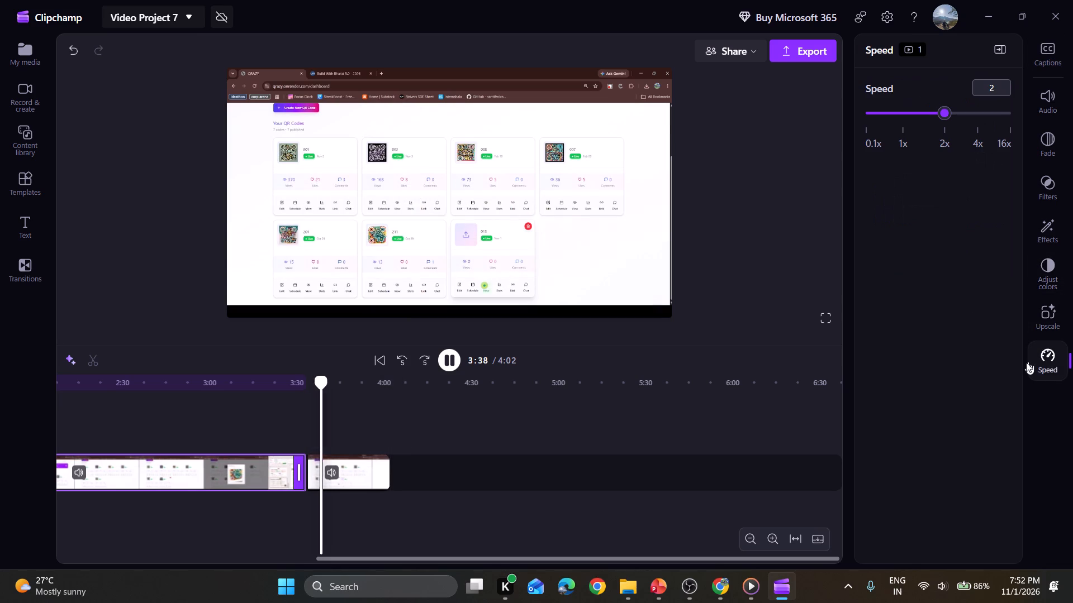
pyautogui.click(197, 472)
pyautogui.click(377, 481)
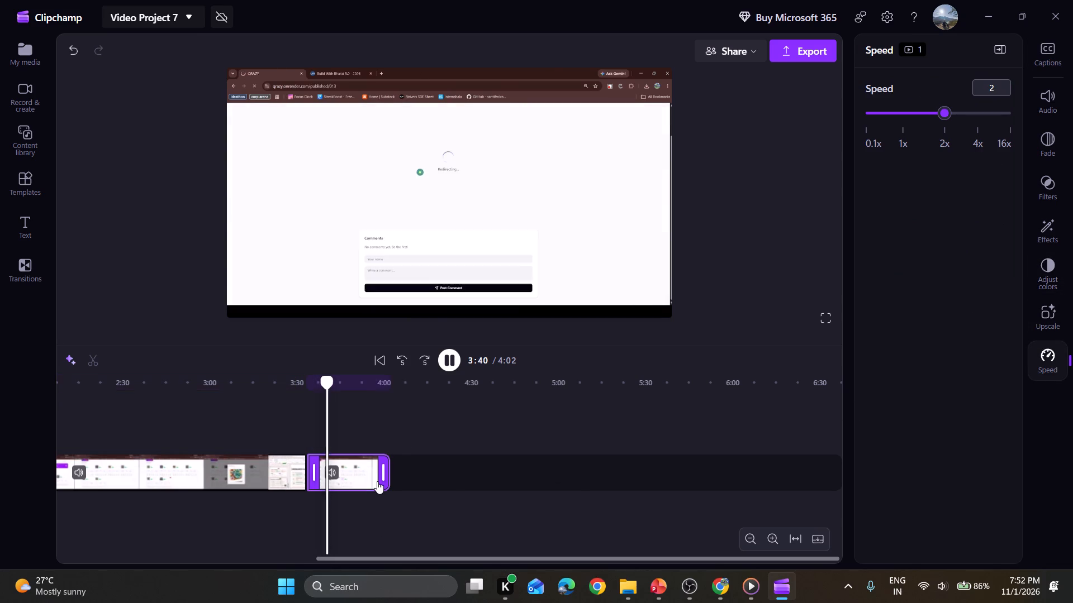
pyautogui.click(593, 485)
# Skim the whole edited video on the timeline, reviewing the landing page, dashboard and comment sections across both clips.
pyautogui.scroll(-3, 251, 463)
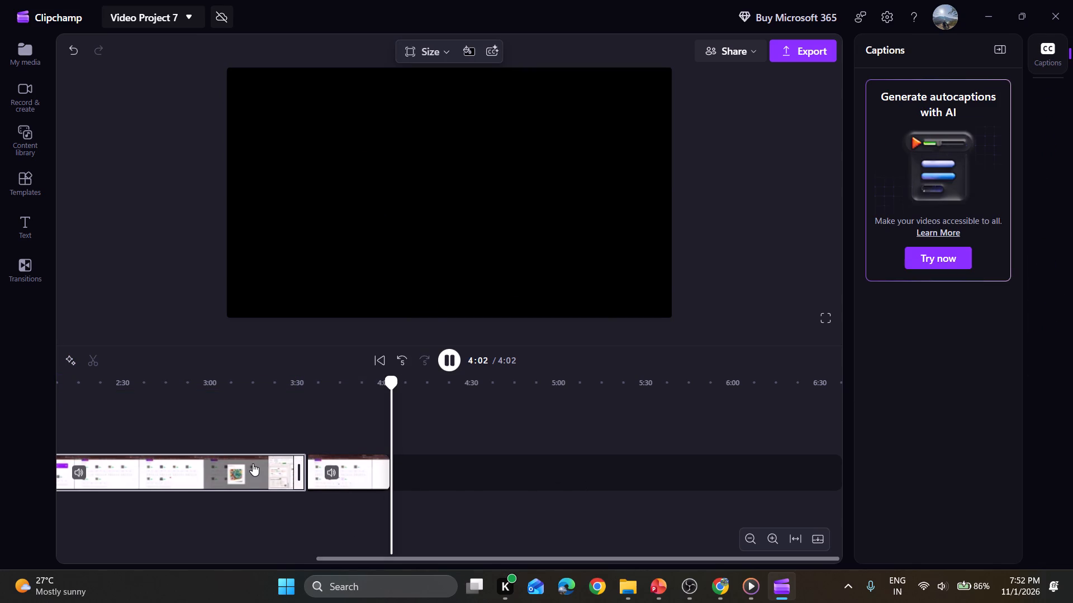
pyautogui.moveTo(392, 380); pyautogui.dragTo(120, 386)
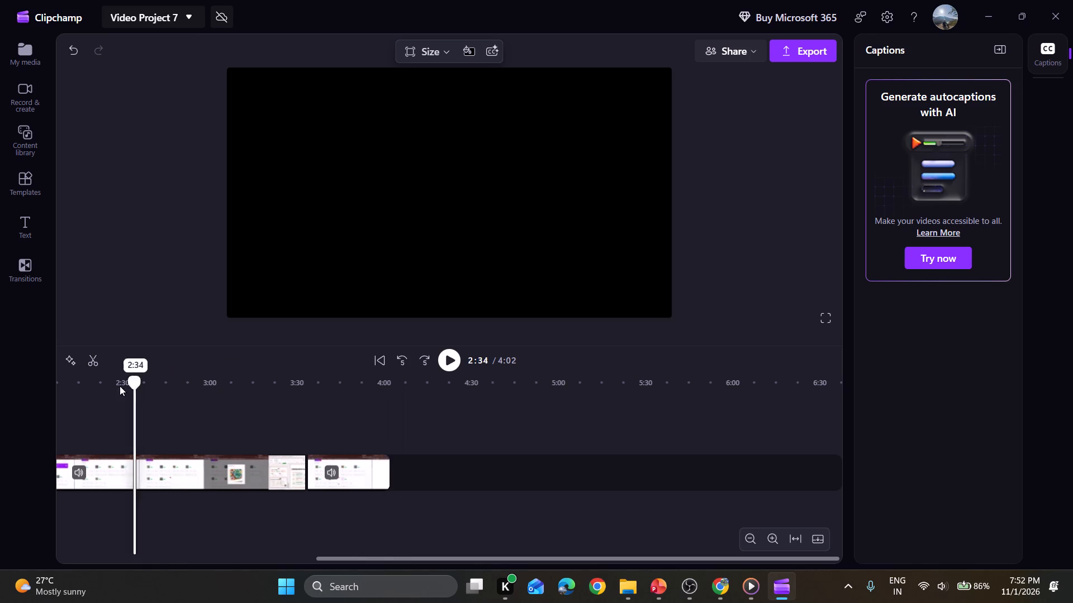
pyautogui.moveTo(120, 386); pyautogui.dragTo(1, 405)
pyautogui.scroll(-5, 271, 446)
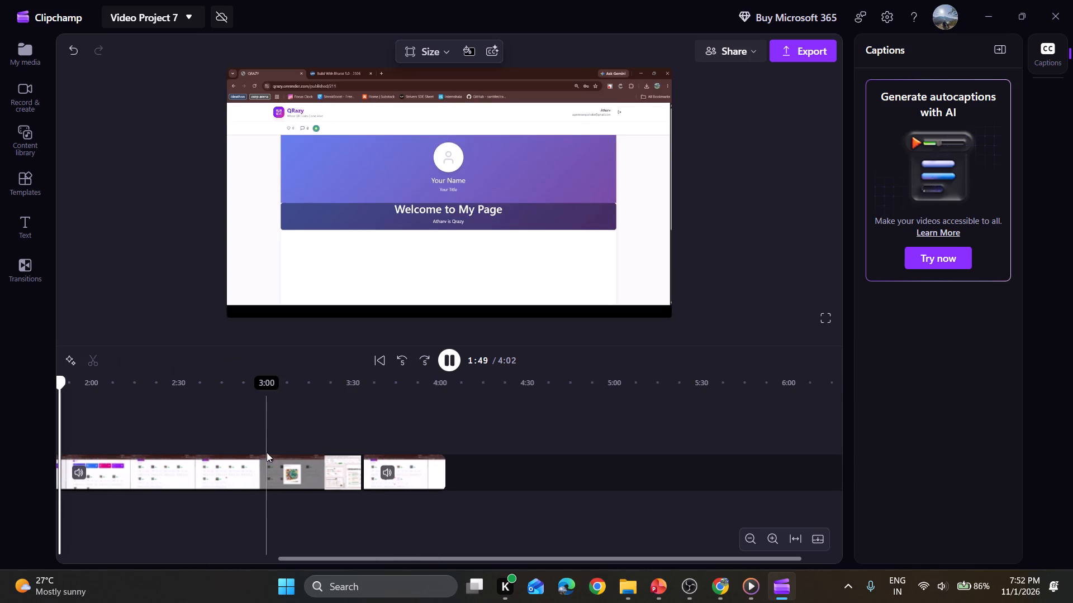
pyautogui.keyDown('ctrl'); pyautogui.scroll(-2, 283, 454); pyautogui.keyUp('ctrl')
pyautogui.scroll(-4, 201, 459)
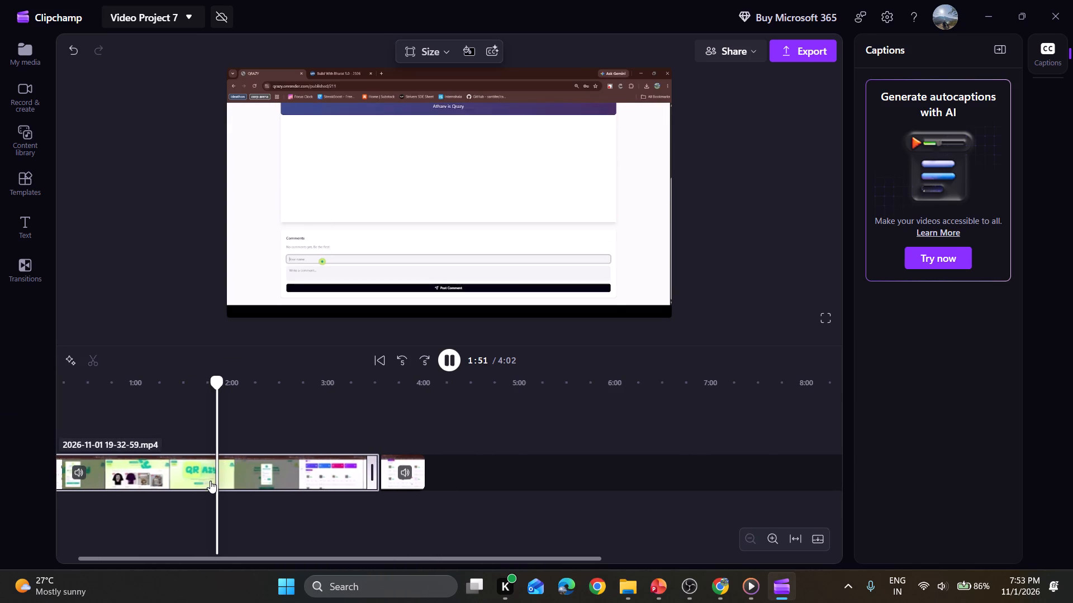
pyautogui.scroll(-10, 210, 481)
pyautogui.click(116, 564)
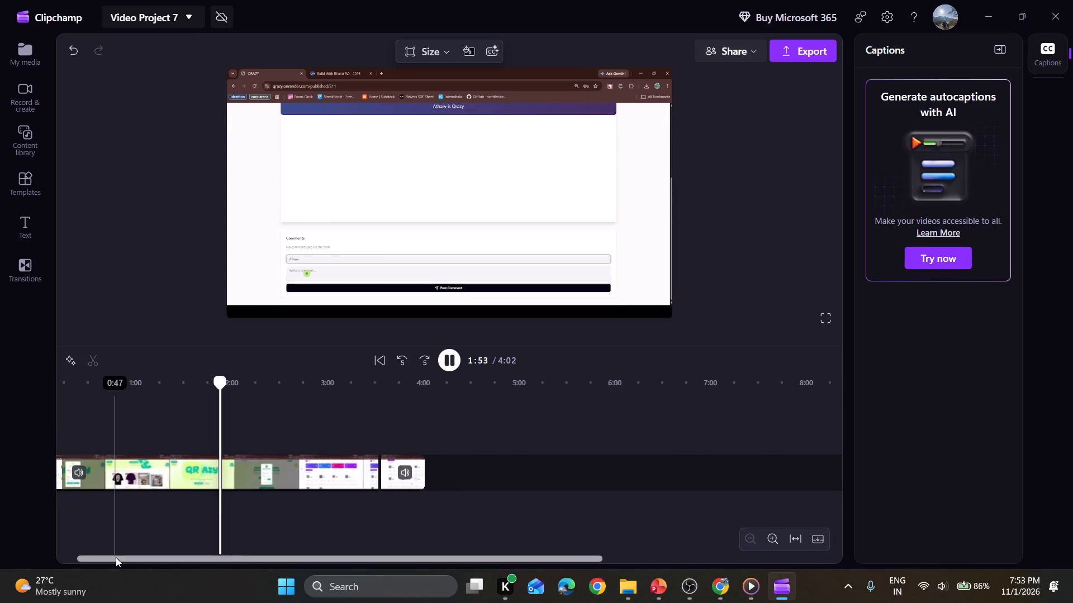
pyautogui.moveTo(116, 557); pyautogui.dragTo(11, 558)
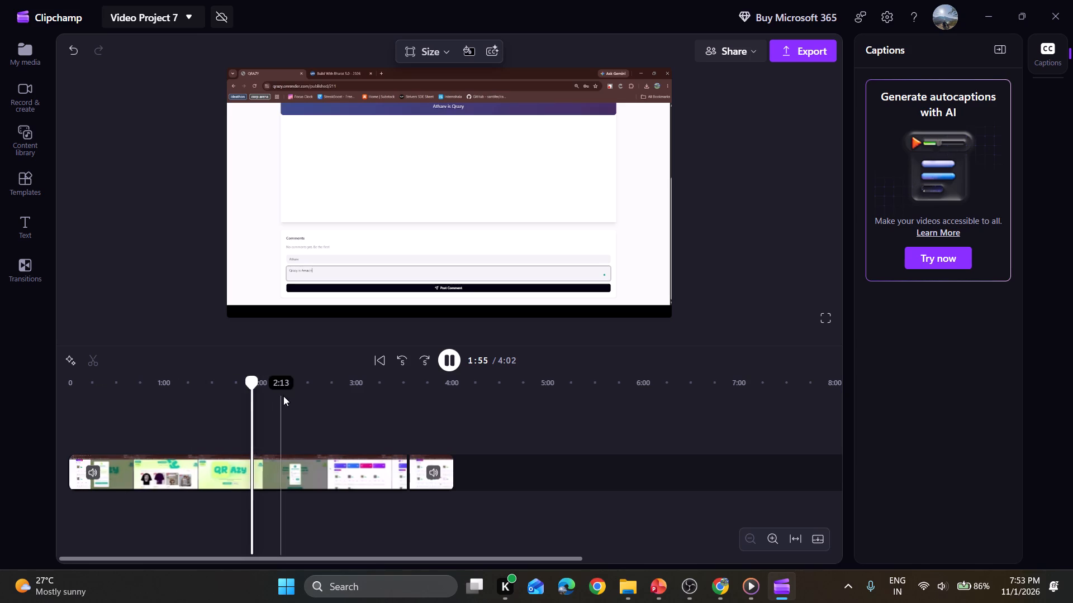
pyautogui.moveTo(255, 383); pyautogui.dragTo(432, 399)
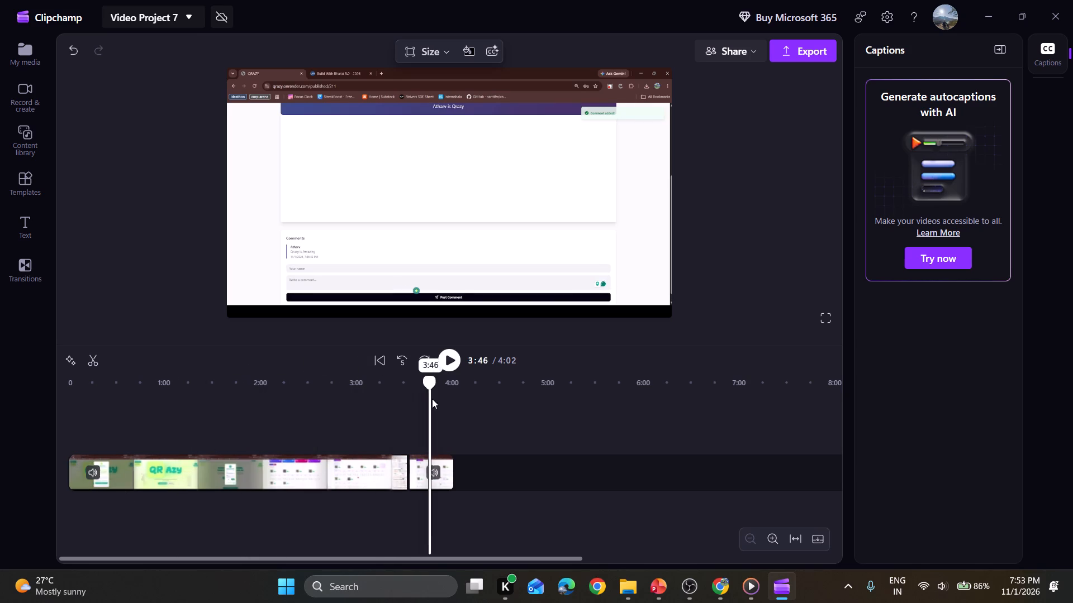
pyautogui.moveTo(432, 399); pyautogui.dragTo(88, 430)
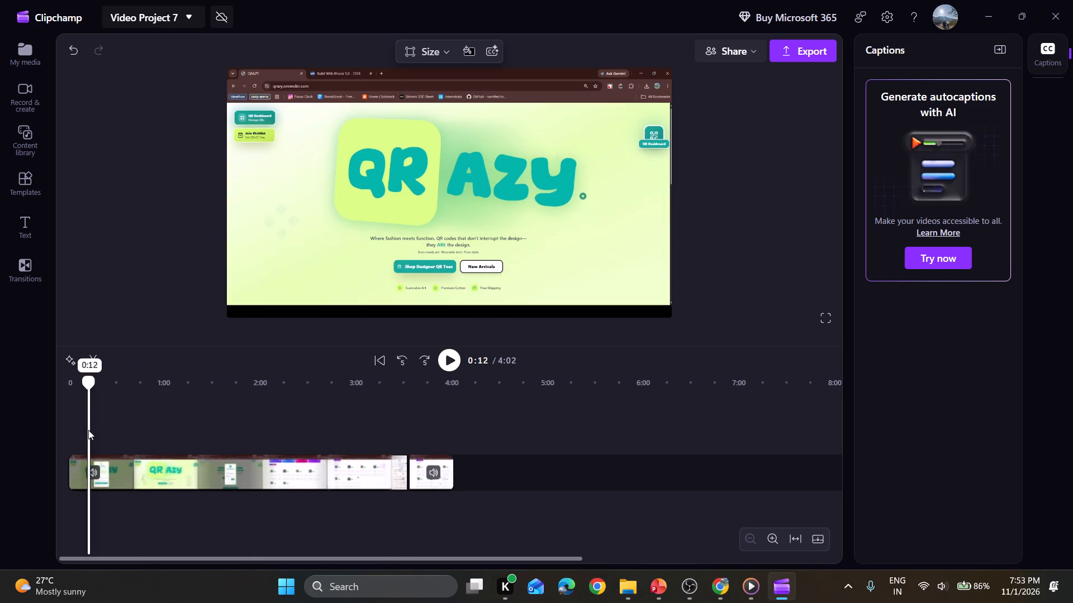
pyautogui.moveTo(88, 430); pyautogui.dragTo(225, 439)
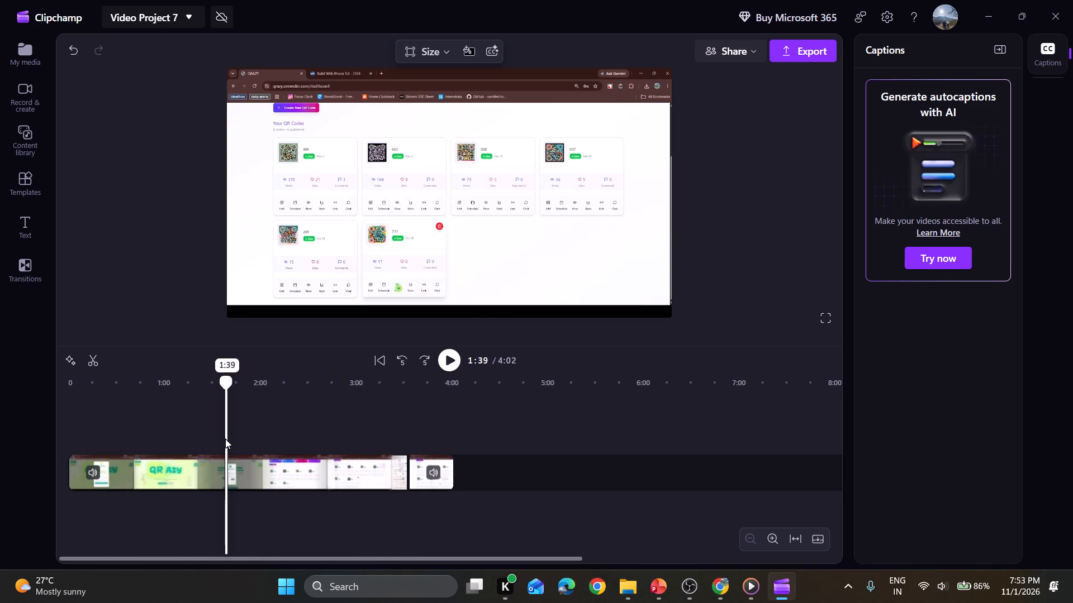
pyautogui.moveTo(225, 439); pyautogui.dragTo(172, 440)
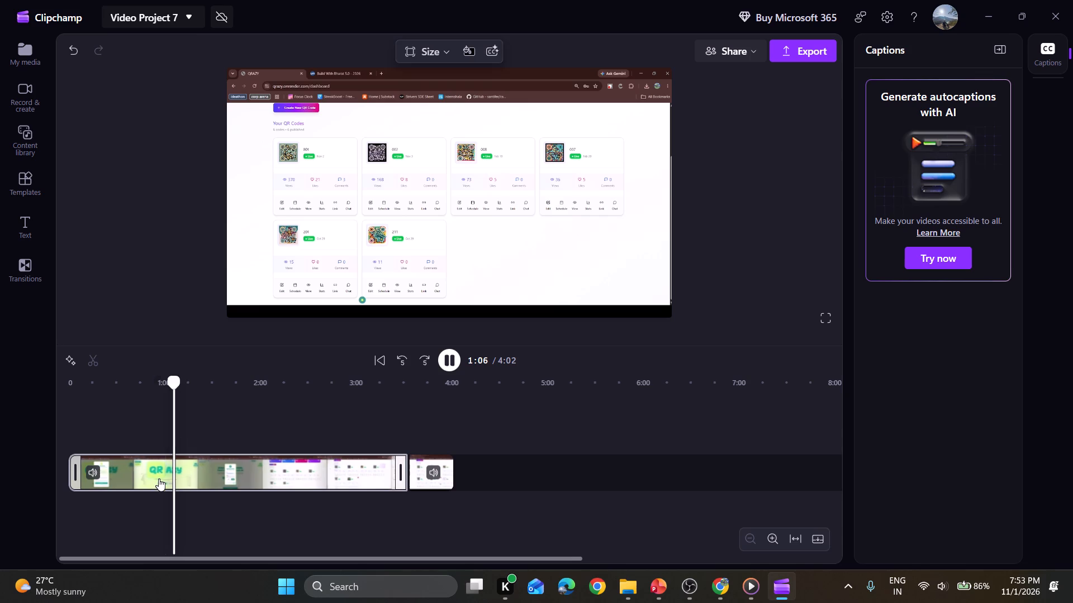
pyautogui.click(159, 478)
pyautogui.click(170, 470)
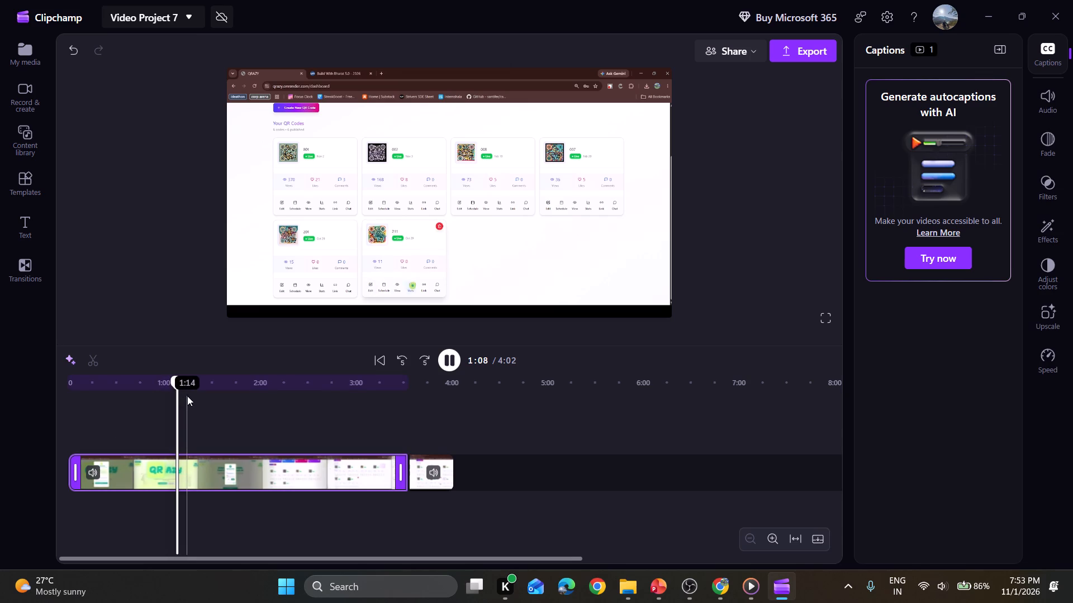
# Scrub the first clip to the Create New QR Code section around 3:08 and play it from there.
pyautogui.moveTo(173, 382); pyautogui.dragTo(285, 395)
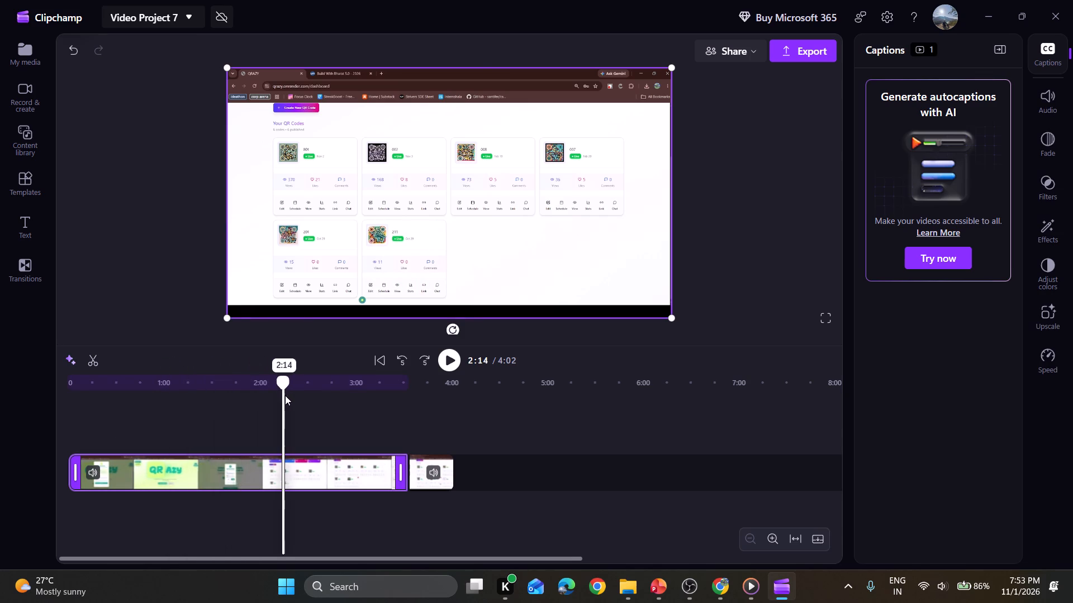
pyautogui.moveTo(285, 395); pyautogui.dragTo(364, 467)
pyautogui.scroll(2, 356, 474)
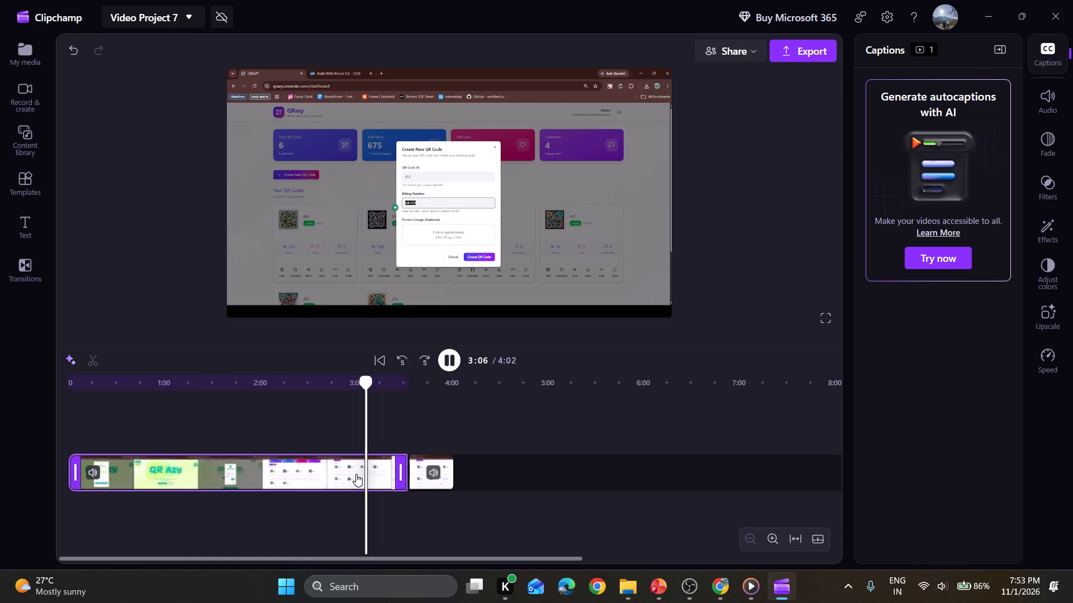
pyautogui.scroll(2, 356, 474)
pyautogui.click(404, 470)
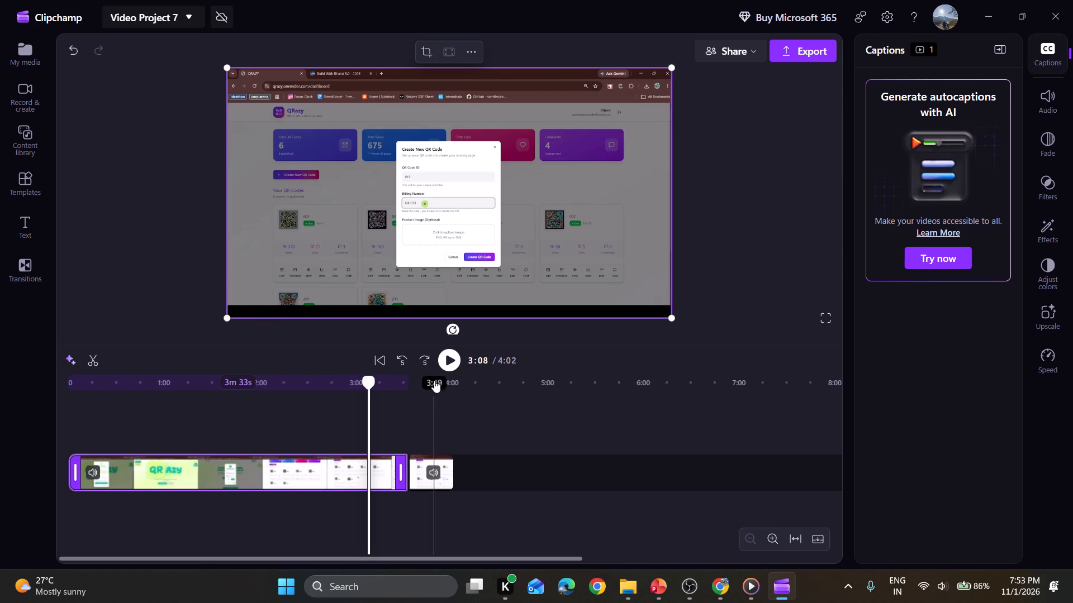
pyautogui.click(448, 358)
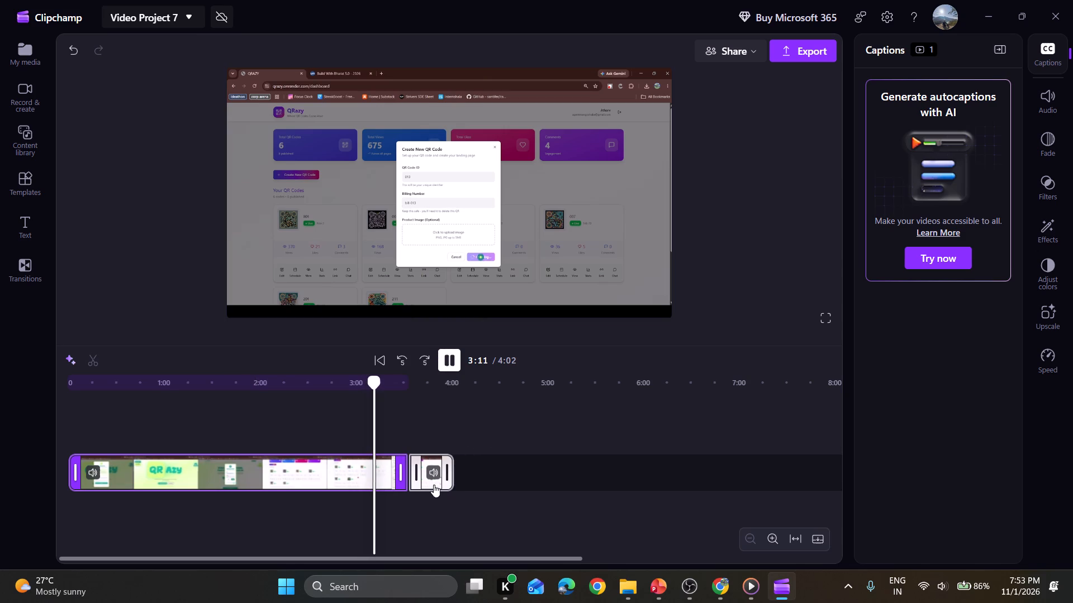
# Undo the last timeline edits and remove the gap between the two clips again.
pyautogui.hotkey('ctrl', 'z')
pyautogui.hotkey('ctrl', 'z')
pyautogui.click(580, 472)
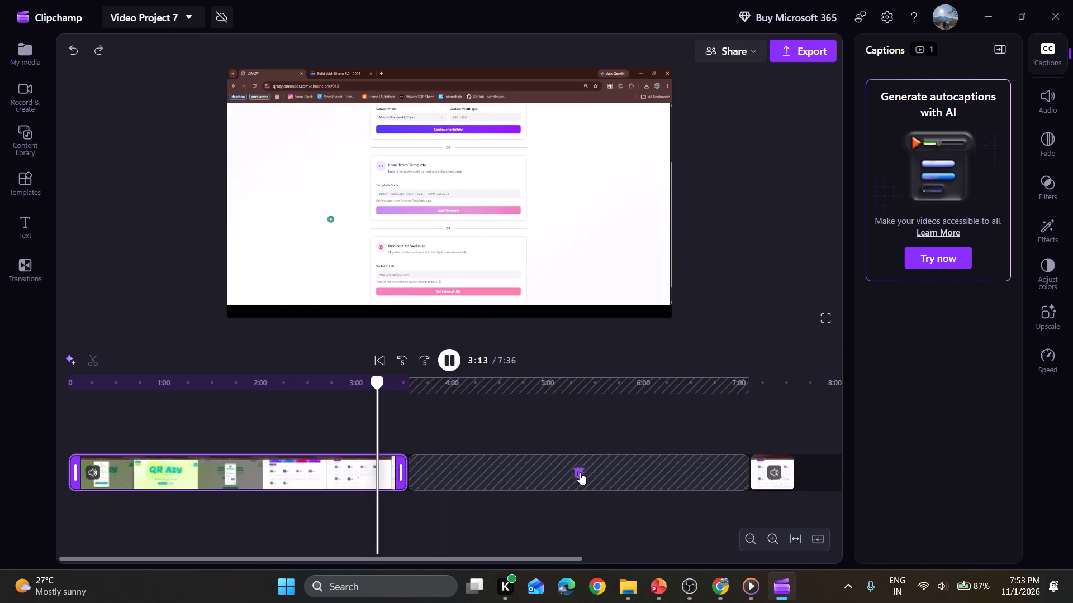
# Start generating AI autocaptions for the edited video.
pyautogui.click(350, 477)
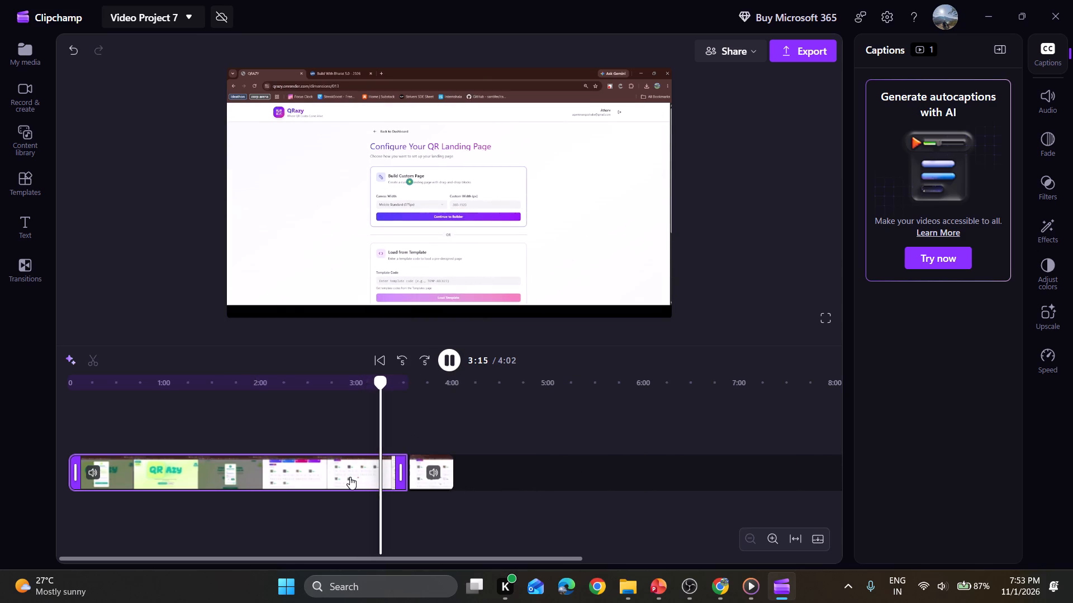
pyautogui.click(424, 482)
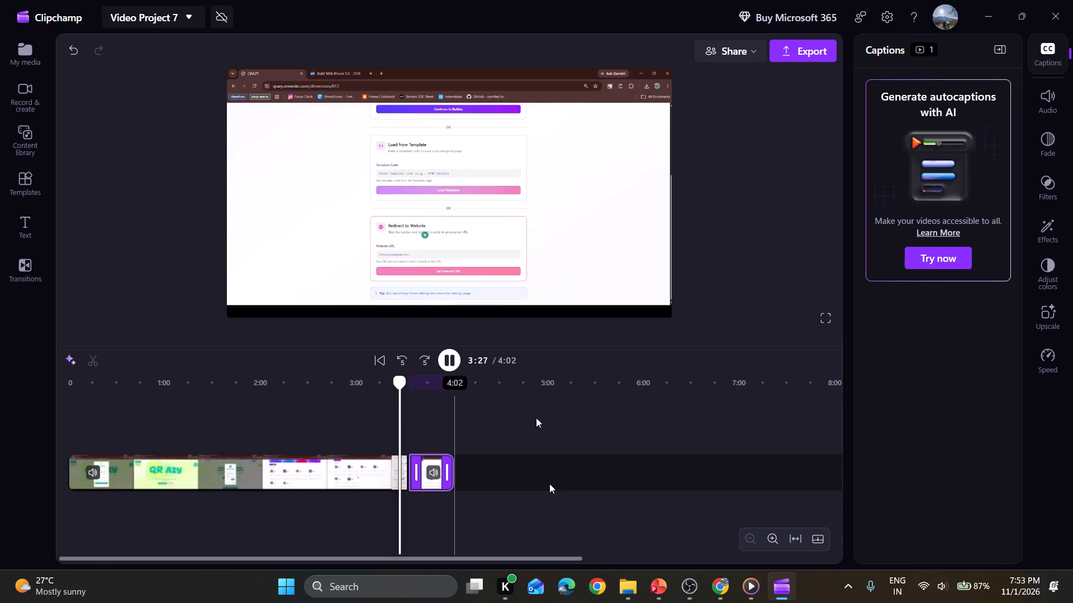
pyautogui.click(868, 62)
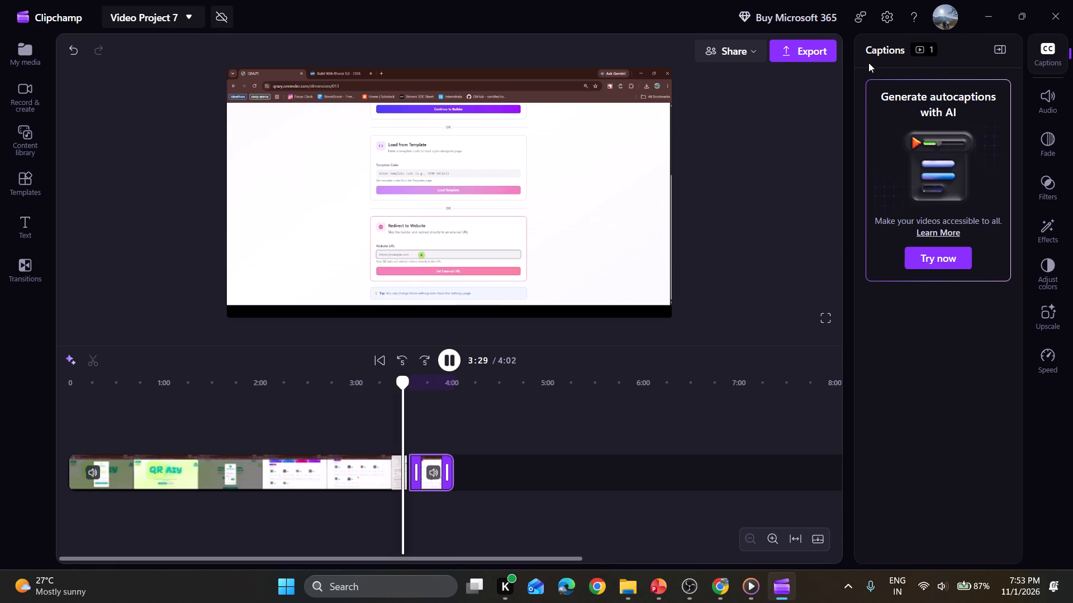
pyautogui.click(876, 53)
pyautogui.click(924, 260)
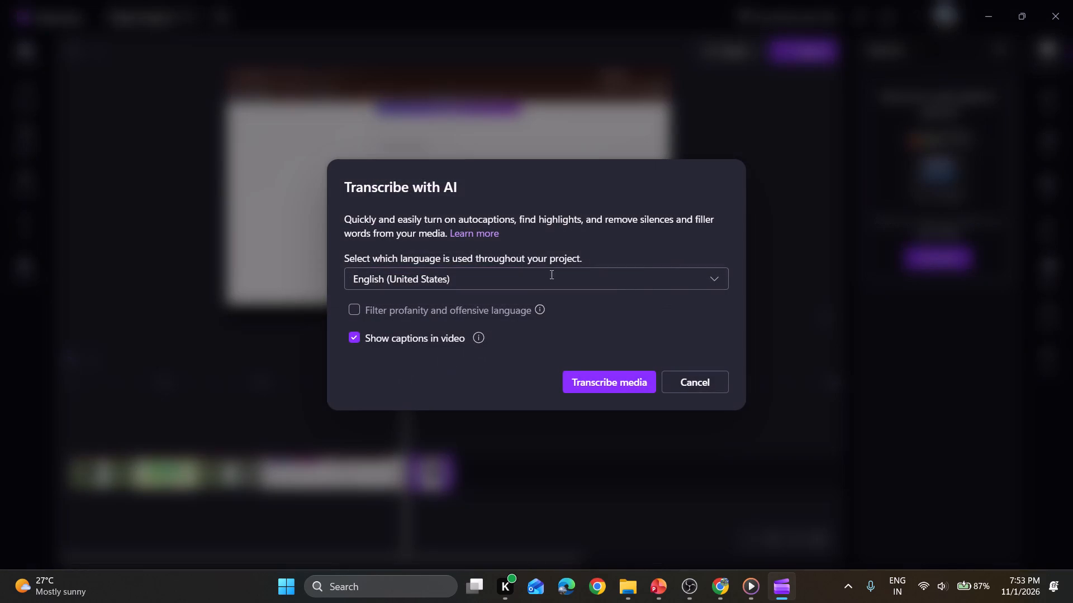
# Transcribe the project's media in English (United States) with captions shown in the video.
pyautogui.click(625, 381)
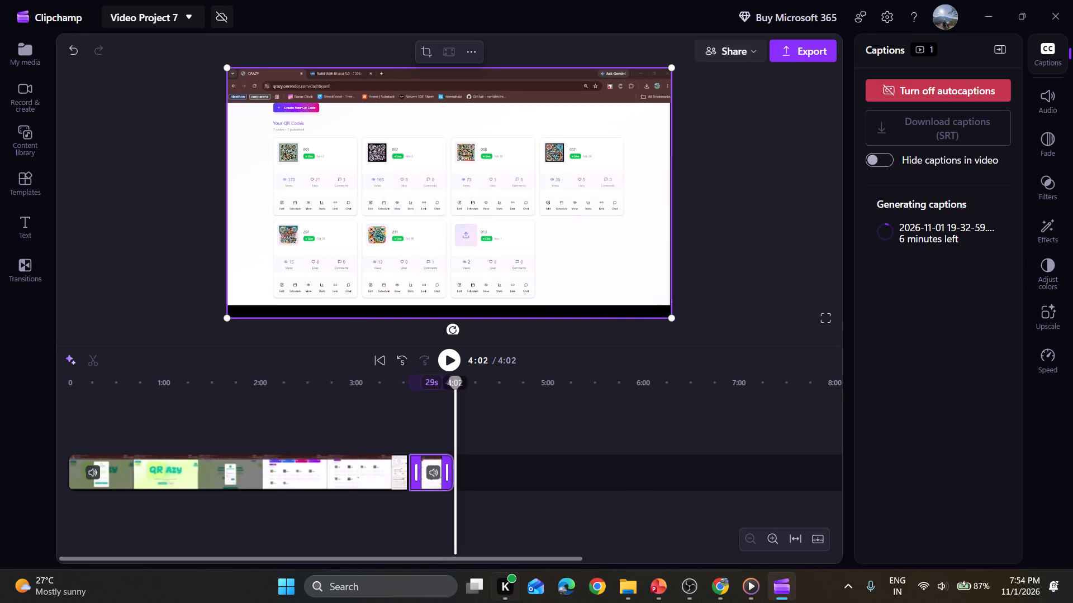
pyautogui.click(744, 598)
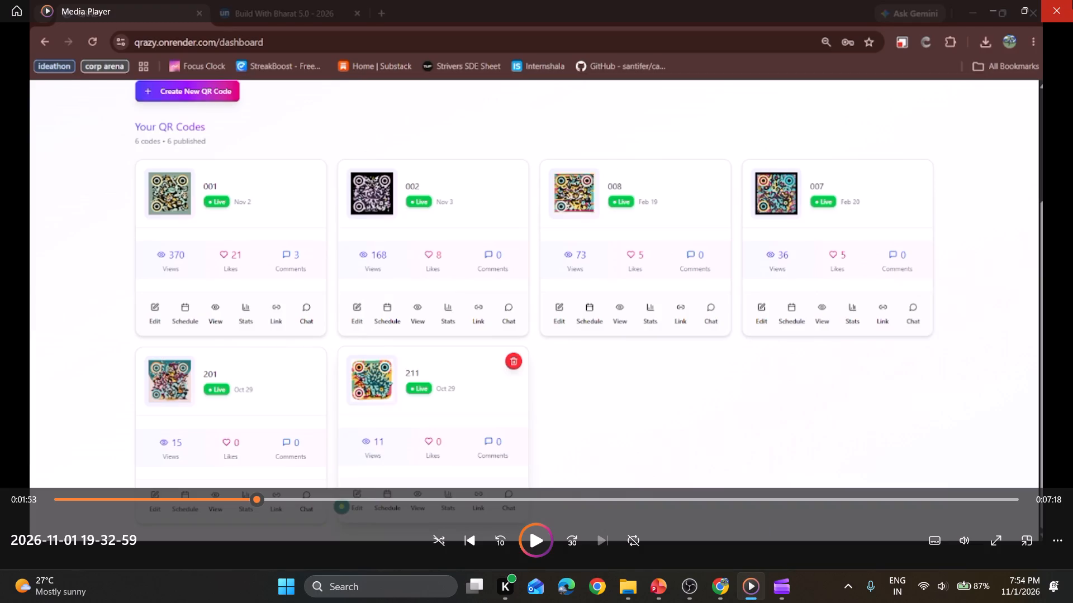
# Close the Media Player window showing the original recording.
pyautogui.click(1072, 0)
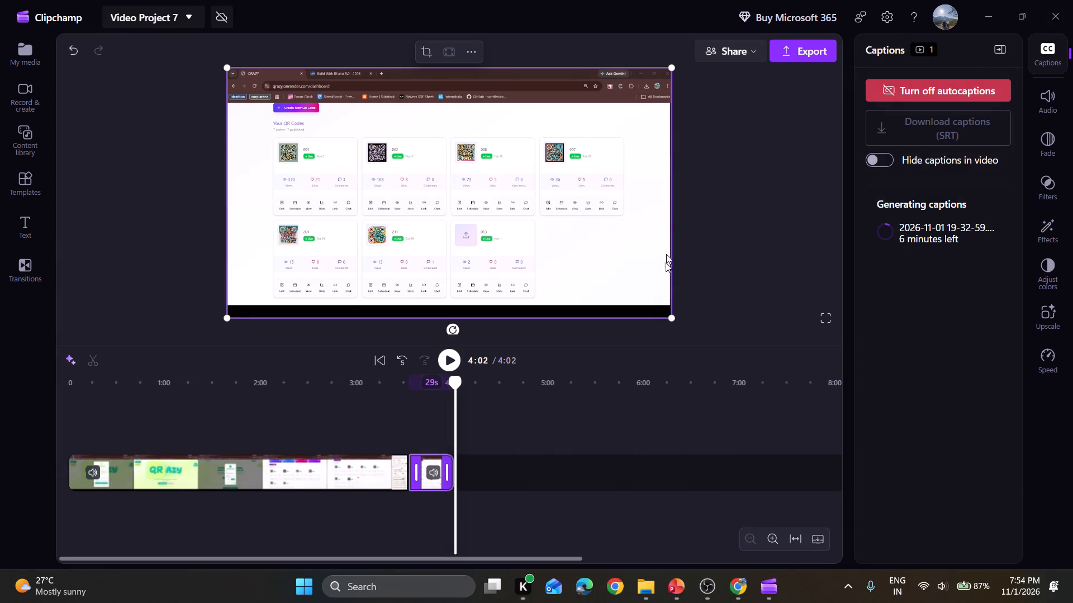
# Switch to the Chrome window with the QRAZY dashboard.
pyautogui.click(672, 592)
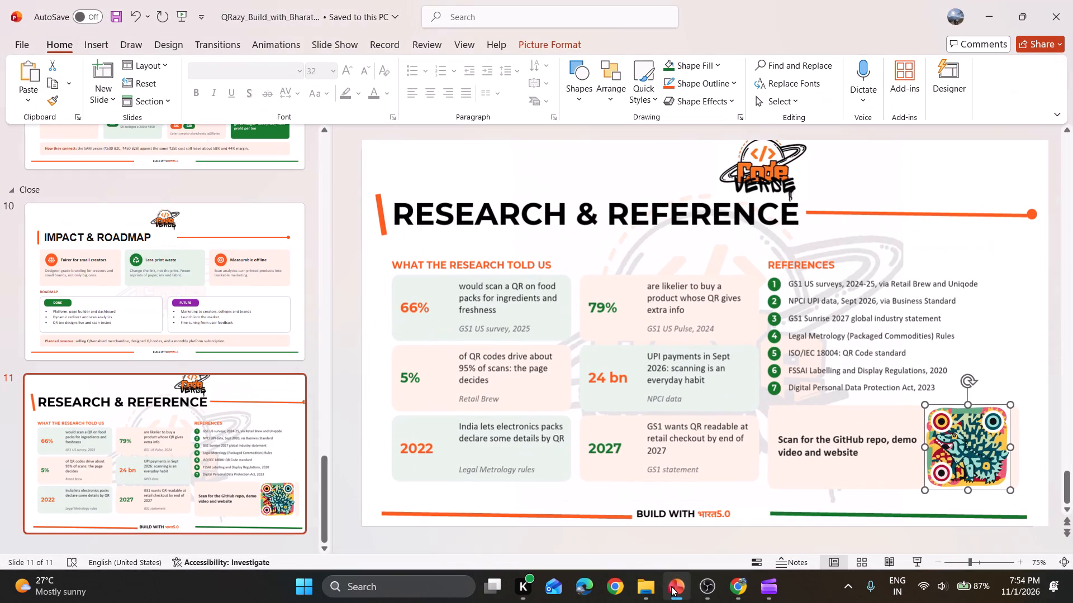
pyautogui.click(733, 587)
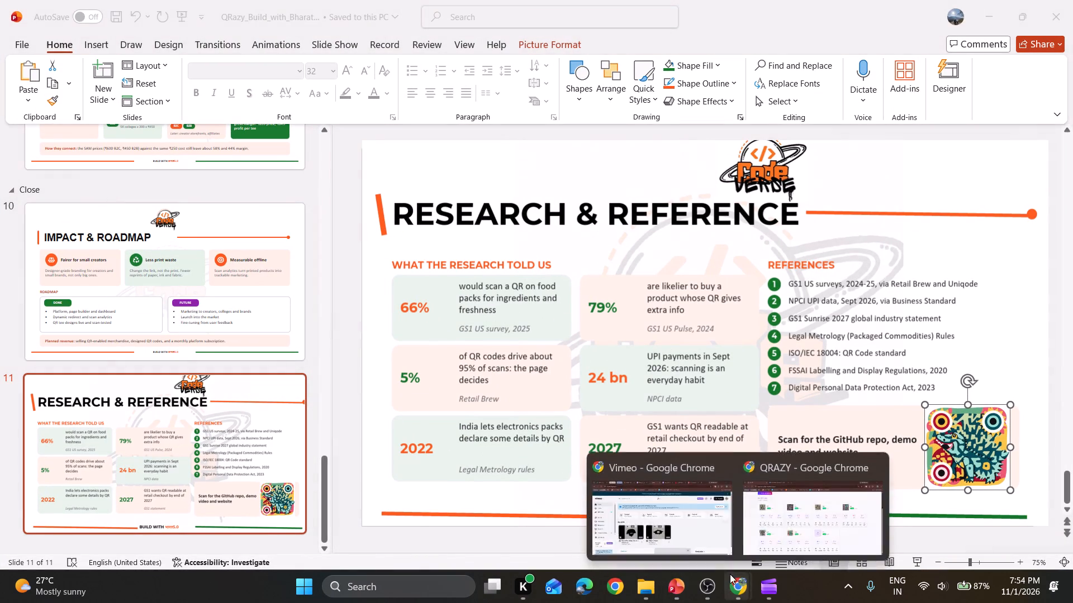
pyautogui.click(738, 594)
pyautogui.click(801, 519)
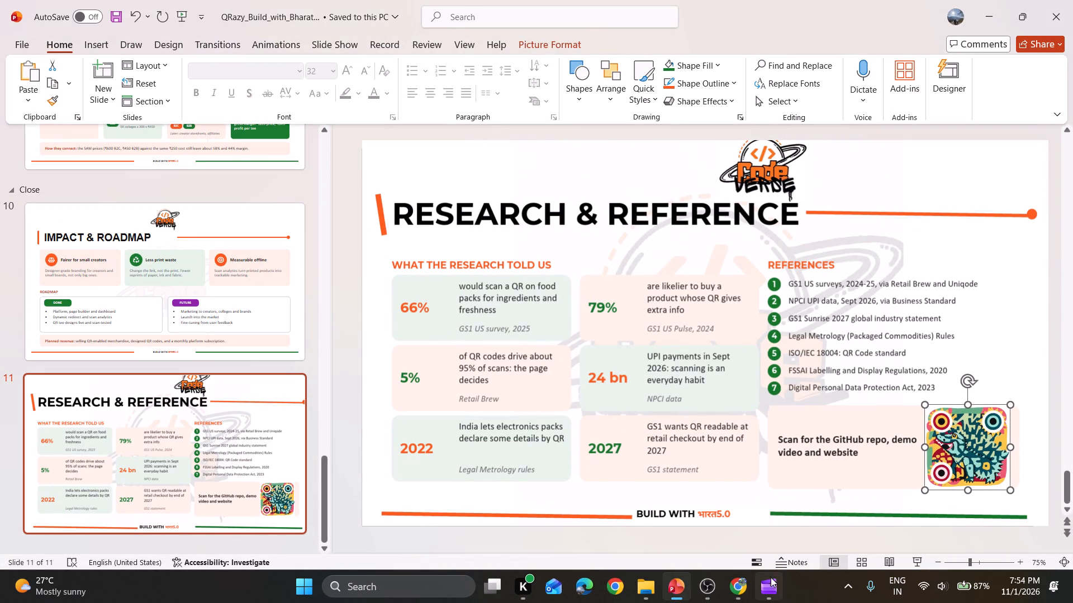
pyautogui.click(729, 594)
pyautogui.click(799, 520)
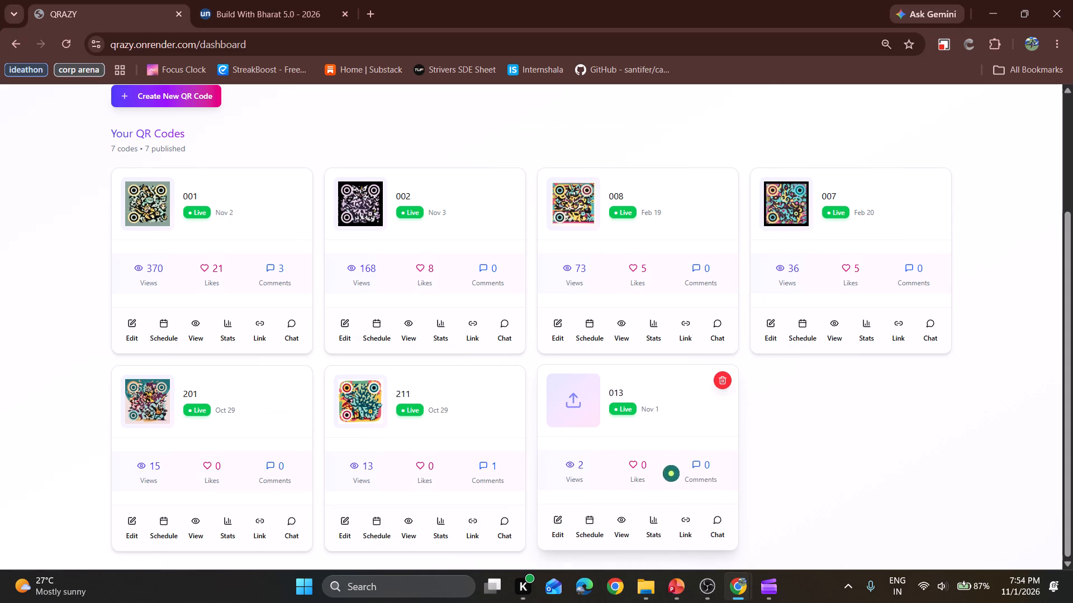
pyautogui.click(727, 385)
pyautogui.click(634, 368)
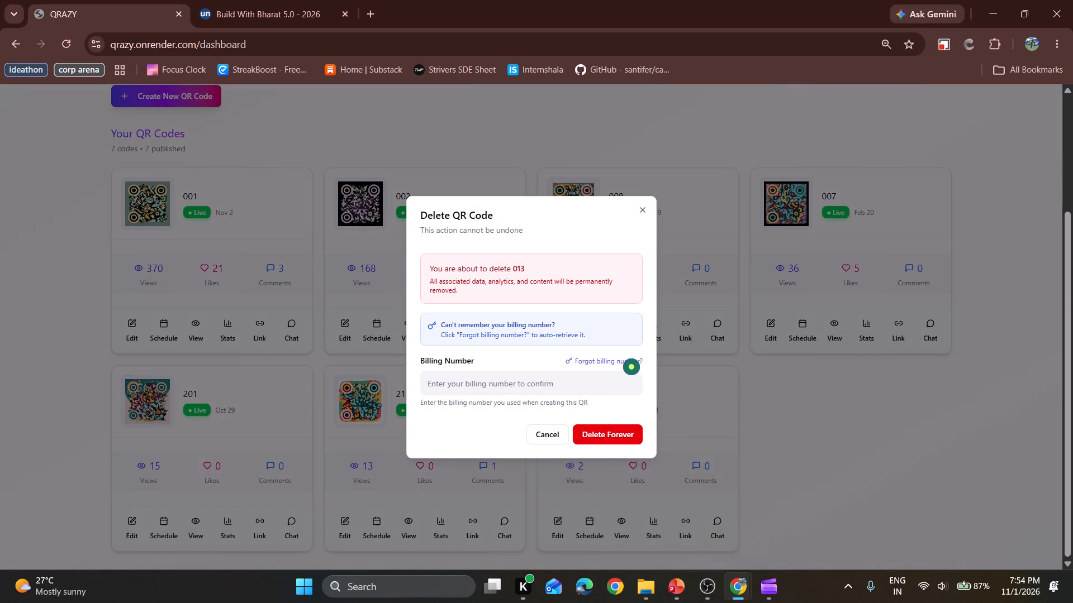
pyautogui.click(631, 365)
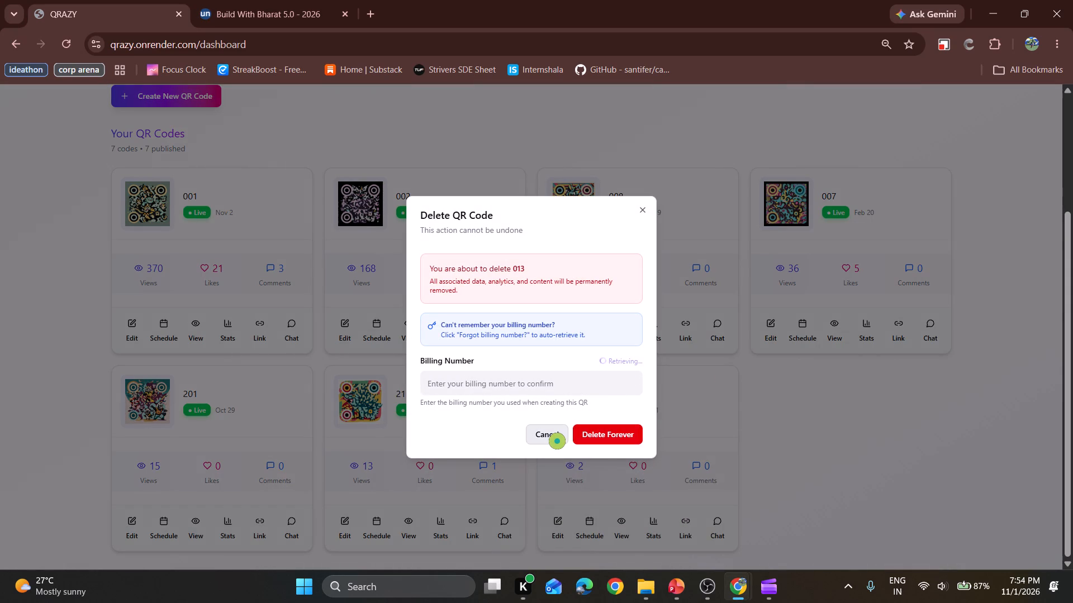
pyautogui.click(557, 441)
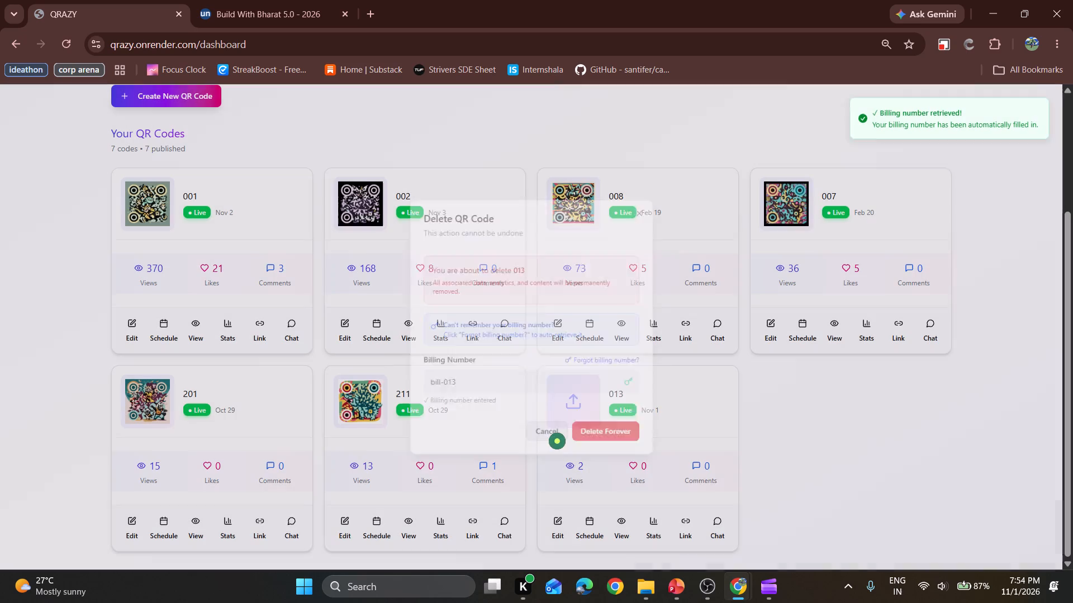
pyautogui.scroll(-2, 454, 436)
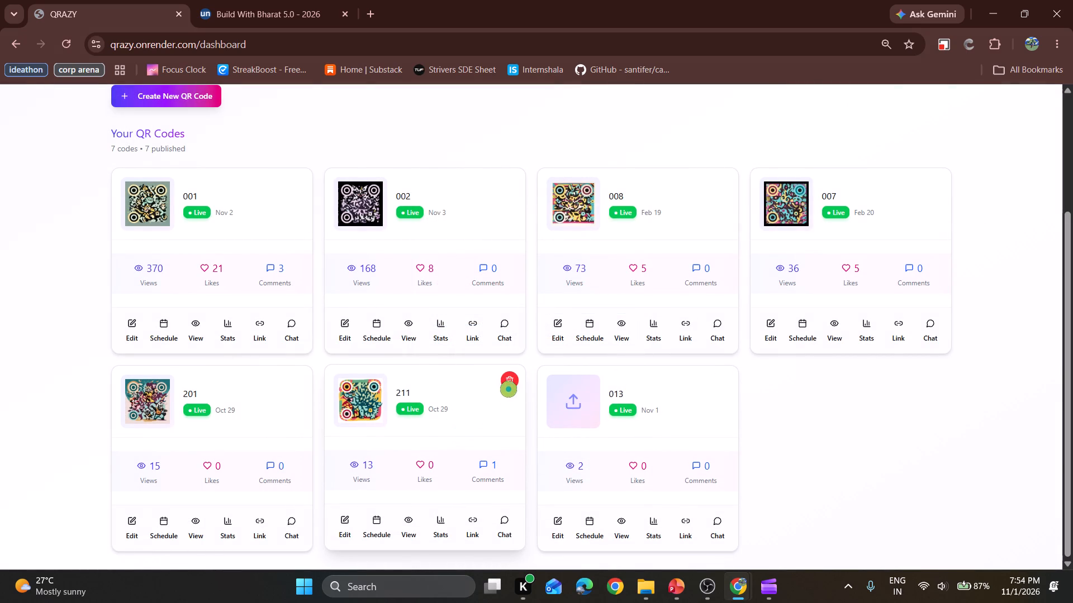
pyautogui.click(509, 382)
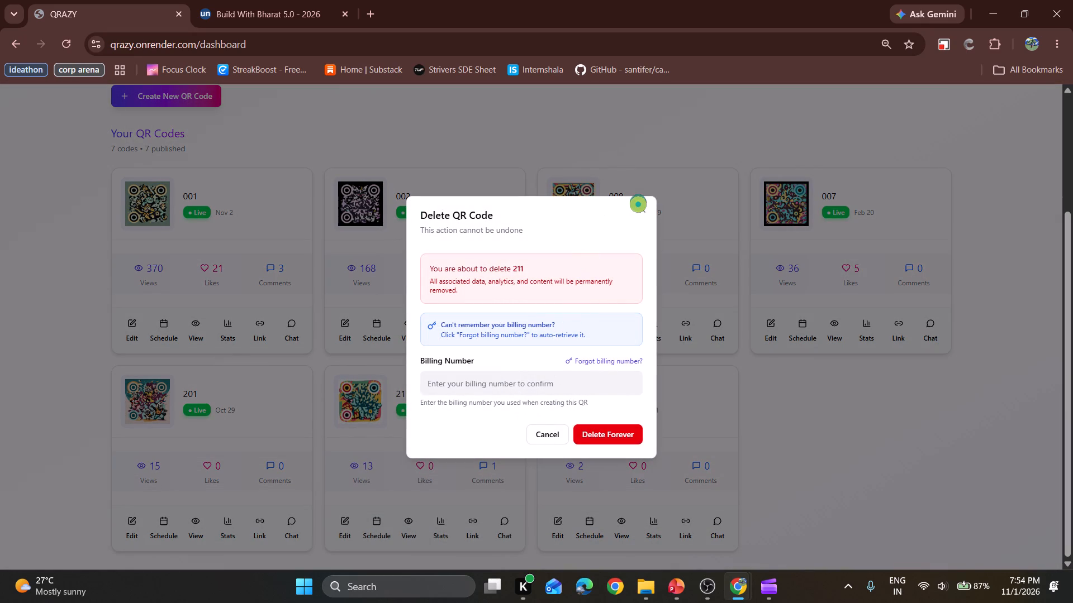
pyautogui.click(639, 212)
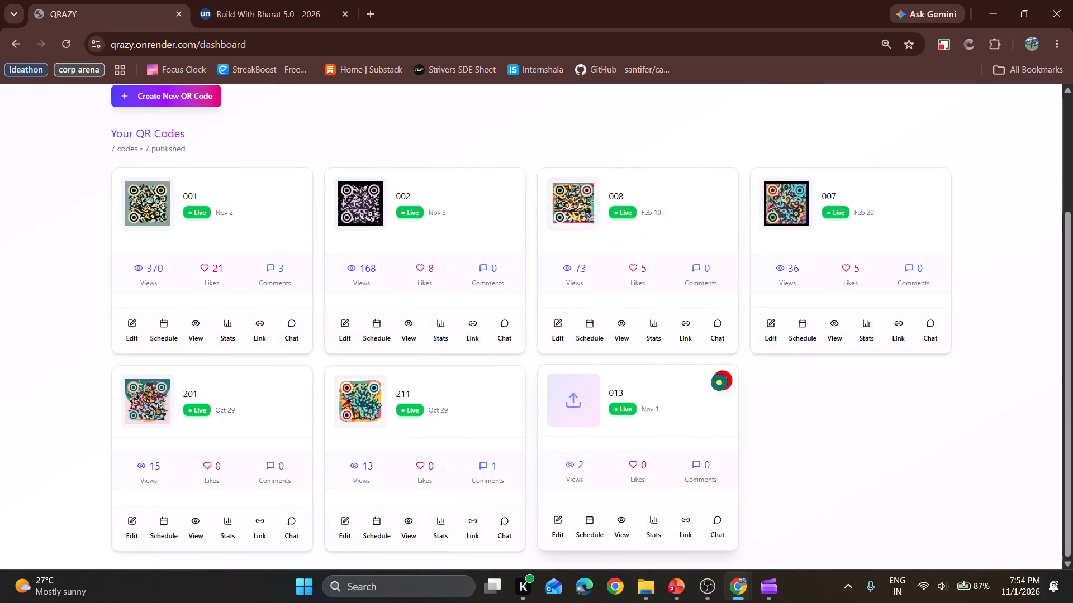
# Permanently delete QR code 013 from the QRAZY dashboard, auto-retrieving its billing number for the confirmation.
pyautogui.click(719, 382)
pyautogui.click(613, 354)
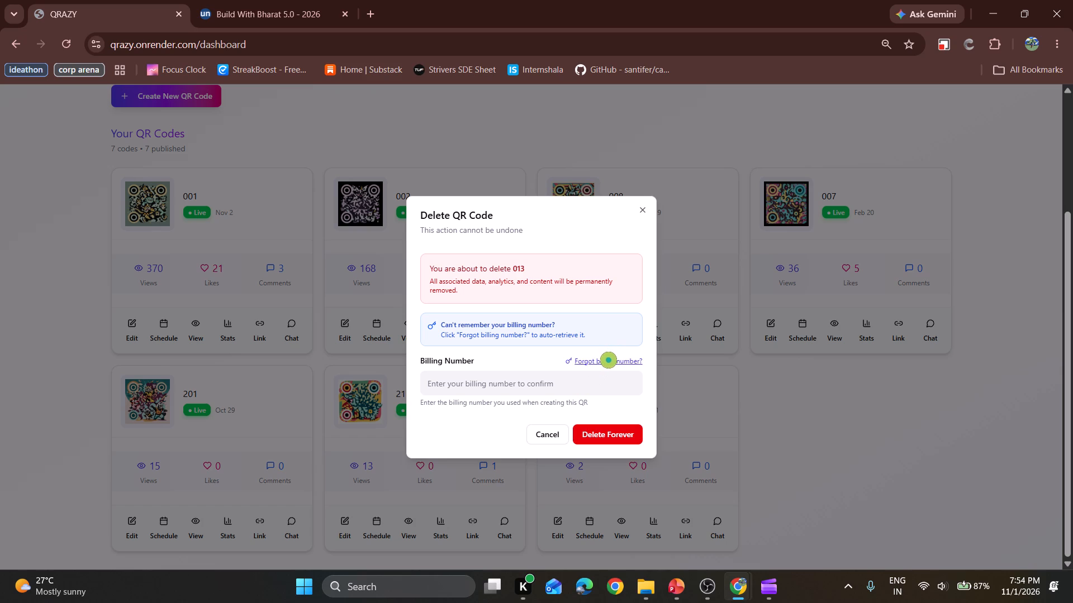
pyautogui.click(607, 360)
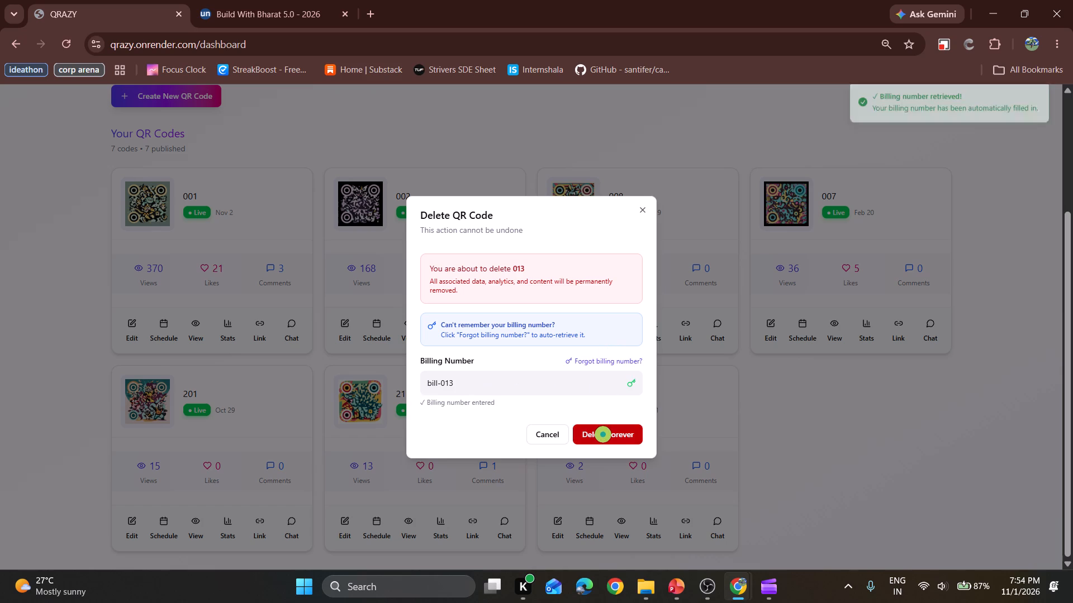
pyautogui.click(603, 434)
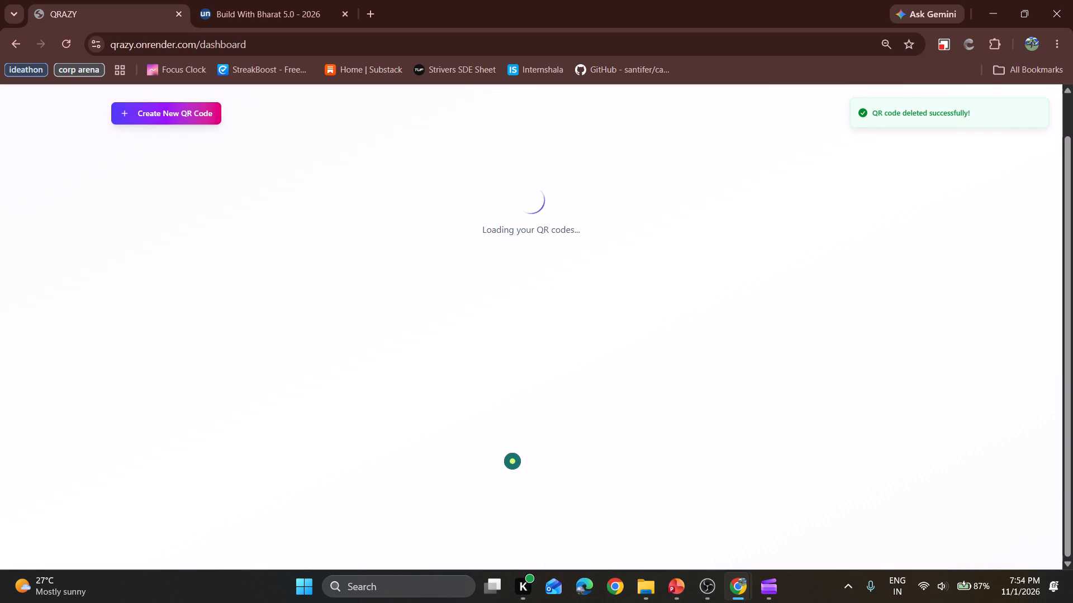
pyautogui.scroll(-5, 515, 480)
pyautogui.scroll(-6, 516, 312)
pyautogui.scroll(-3, 472, 383)
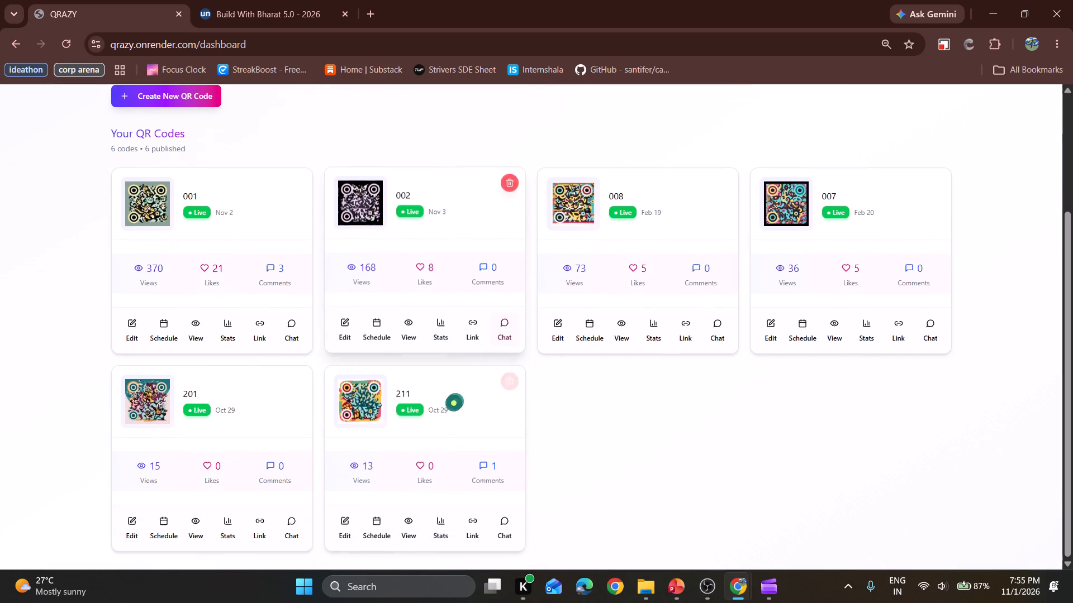
pyautogui.scroll(-4, 454, 403)
pyautogui.click(481, 526)
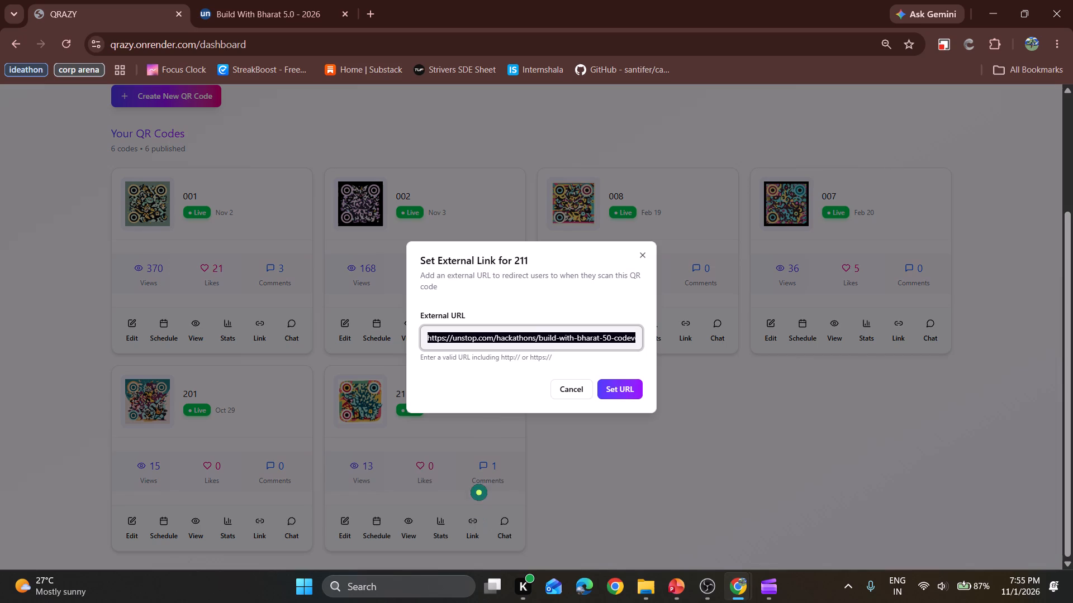
pyautogui.press('super+v')
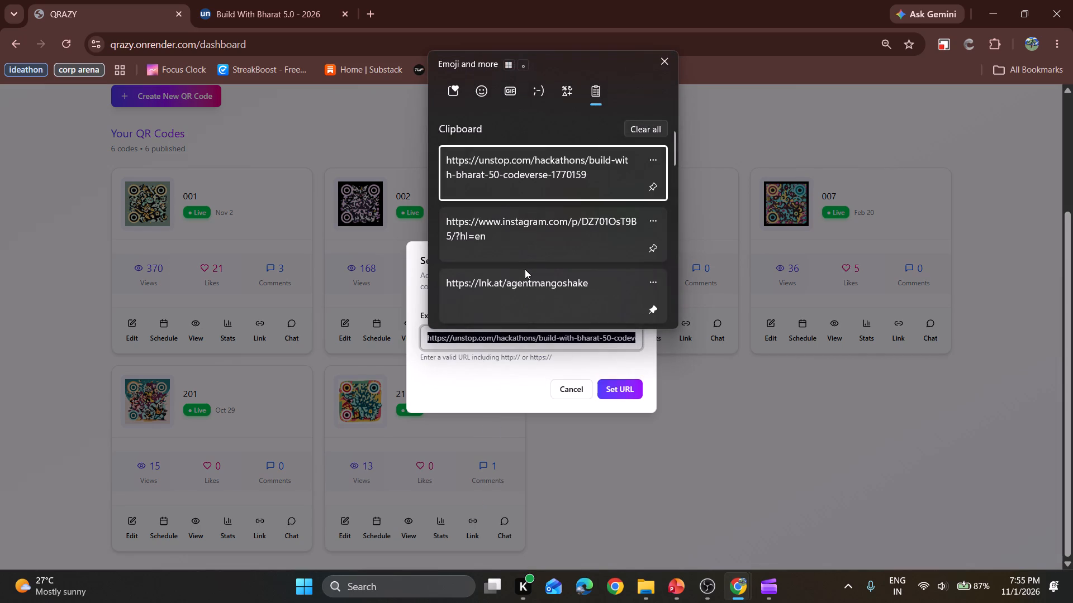
pyautogui.scroll(-3, 525, 269)
pyautogui.click(540, 201)
pyautogui.hotkey('ctrl', 'v')
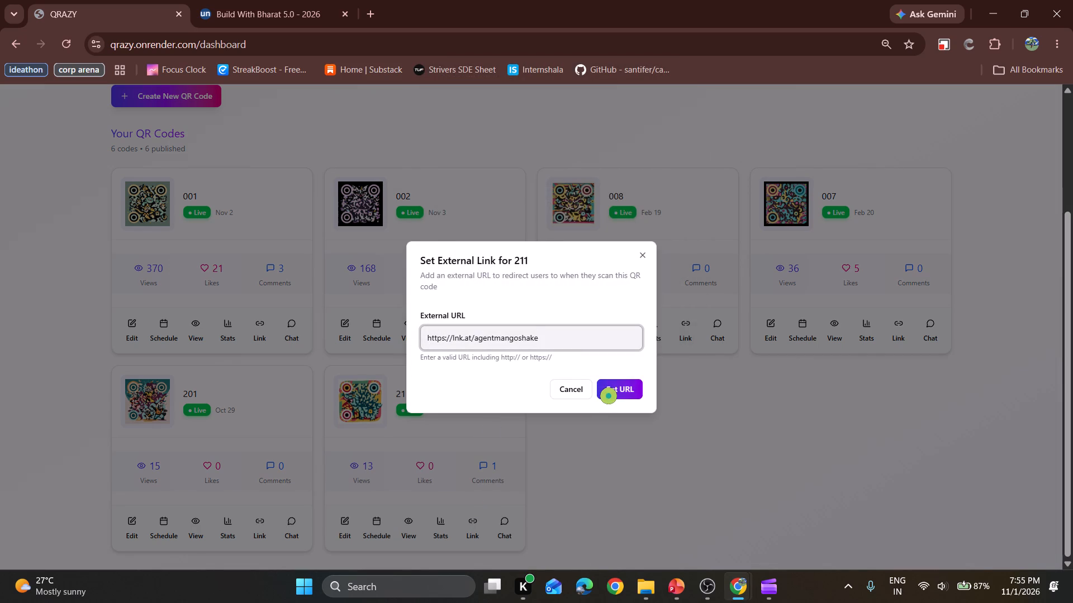
pyautogui.click(609, 396)
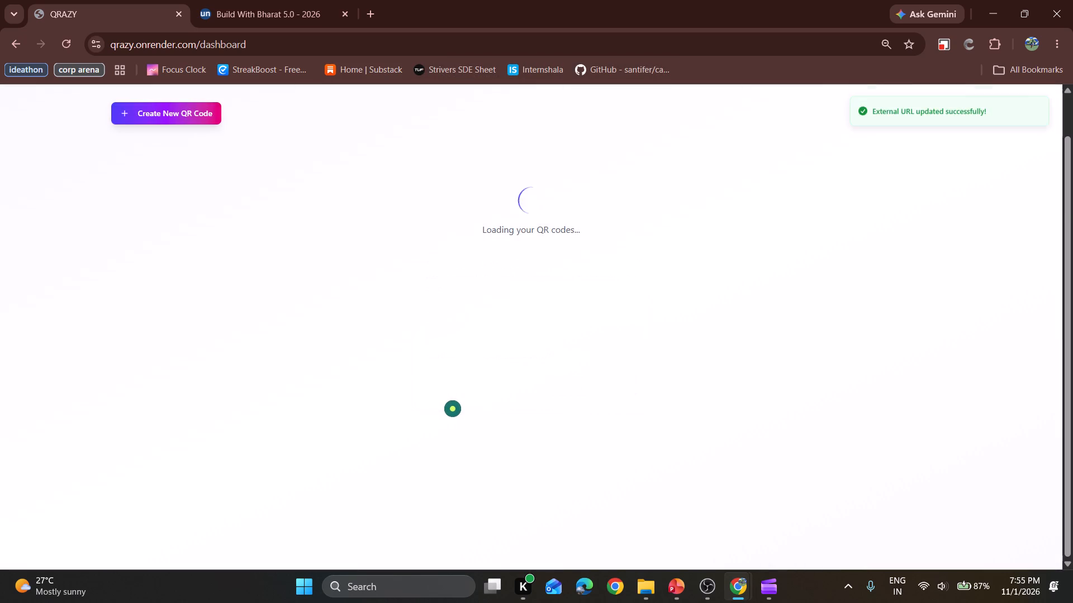
pyautogui.scroll(-2, 412, 485)
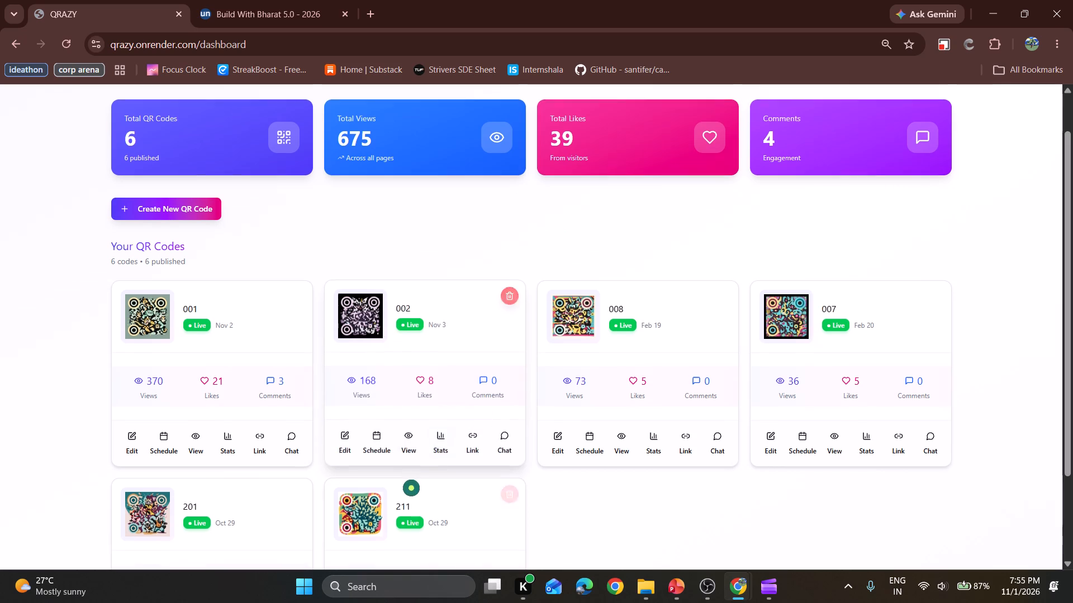
pyautogui.scroll(-4, 411, 488)
pyautogui.scroll(-2, 511, 511)
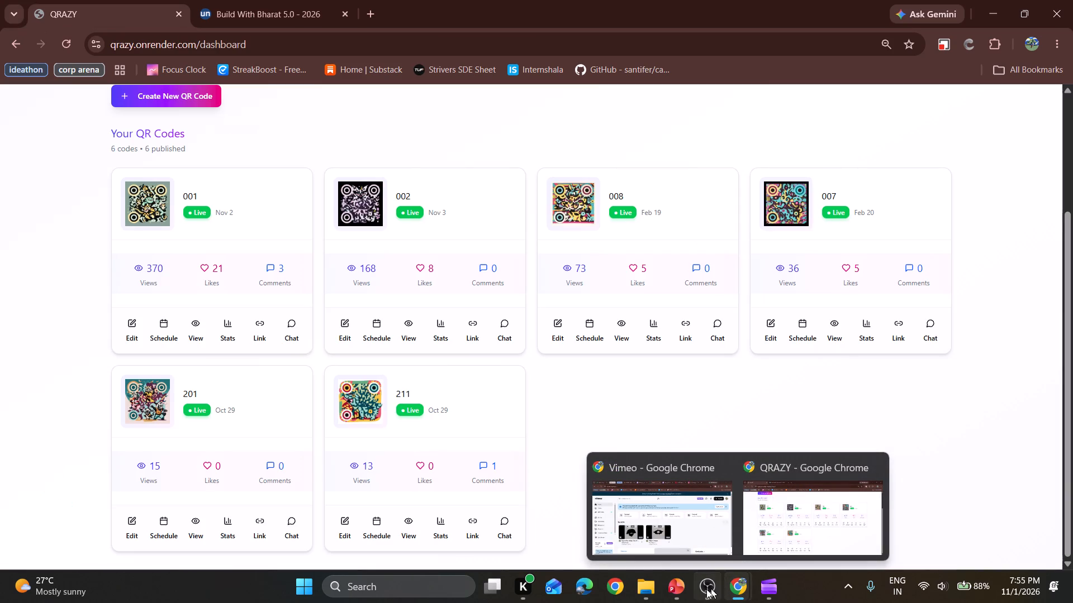
# Switch to the PowerPoint presentation at the Research & Reference slide with the QR code.
pyautogui.click(675, 590)
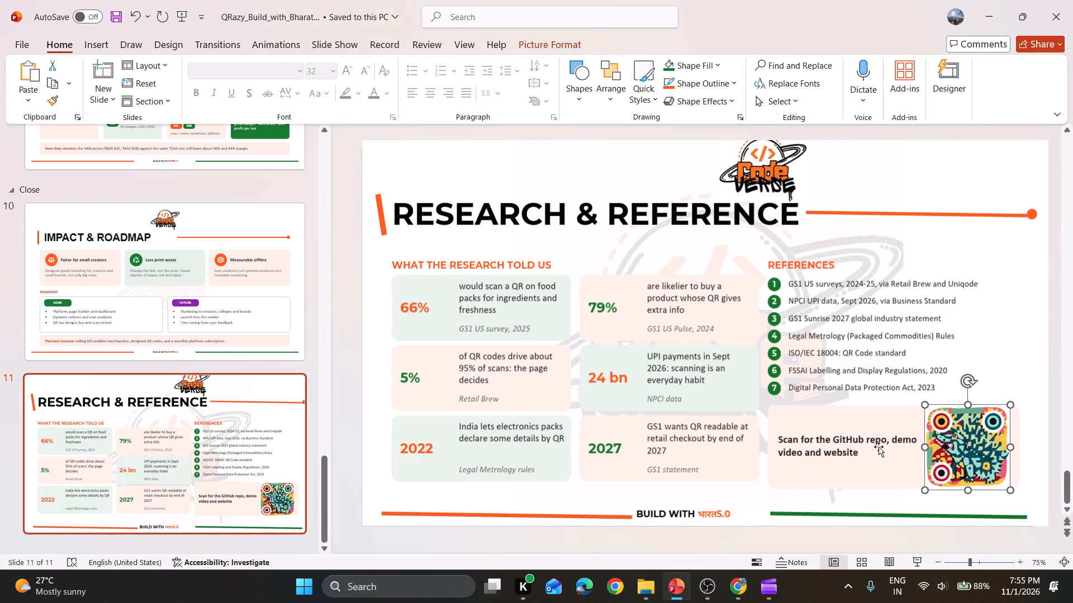